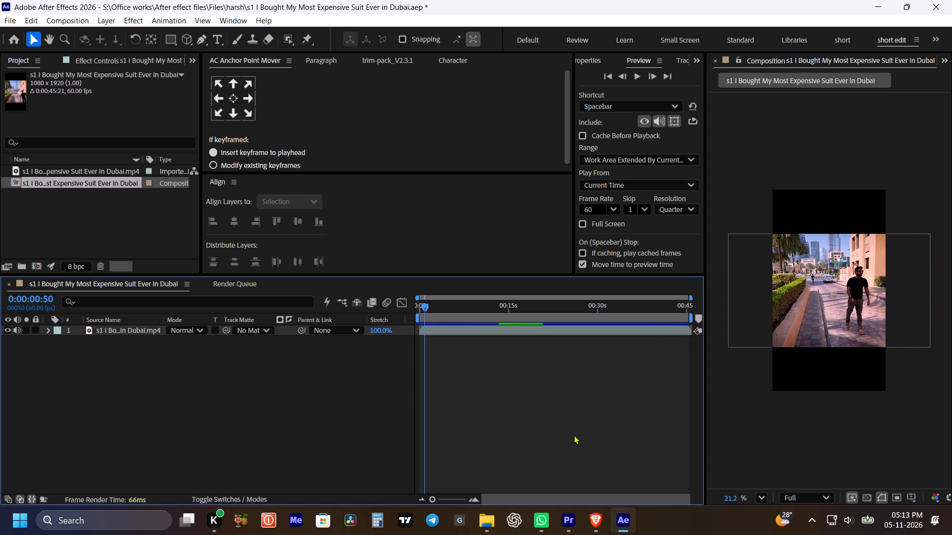
Switch to the browser and open the "5 World-Class Museums" short from the channel's Shorts as a layout reference, pausing it.
left_click(598, 516)
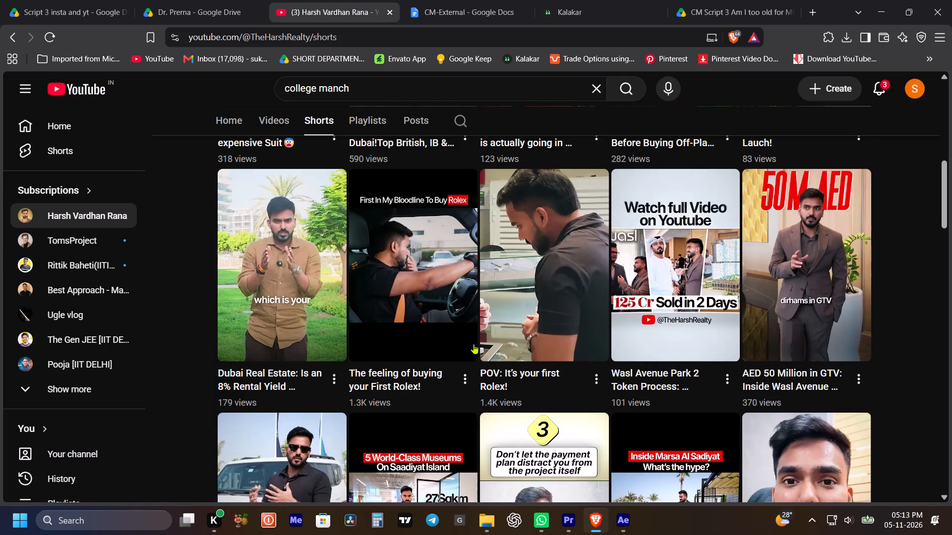
scroll(474, 344, "down", 5)
scroll(416, 186, "up", 2)
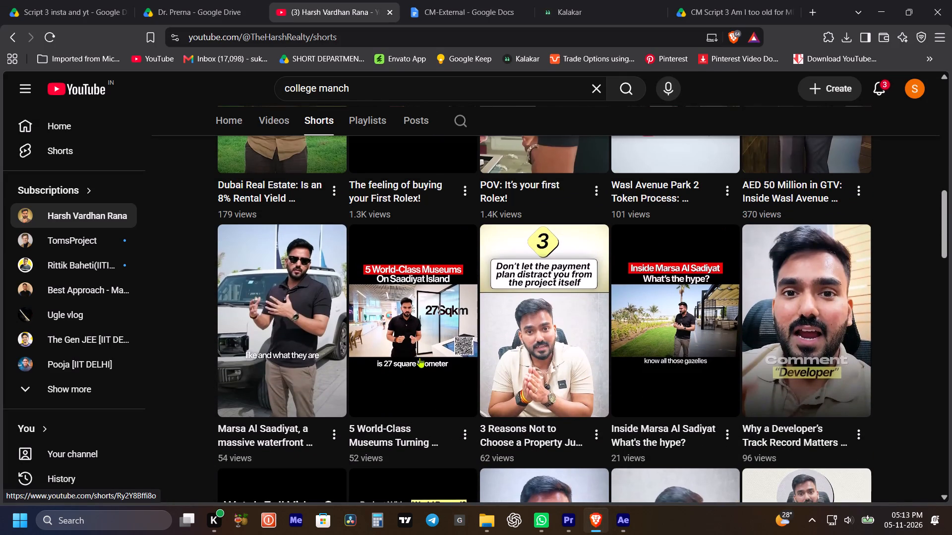
left_click(419, 358)
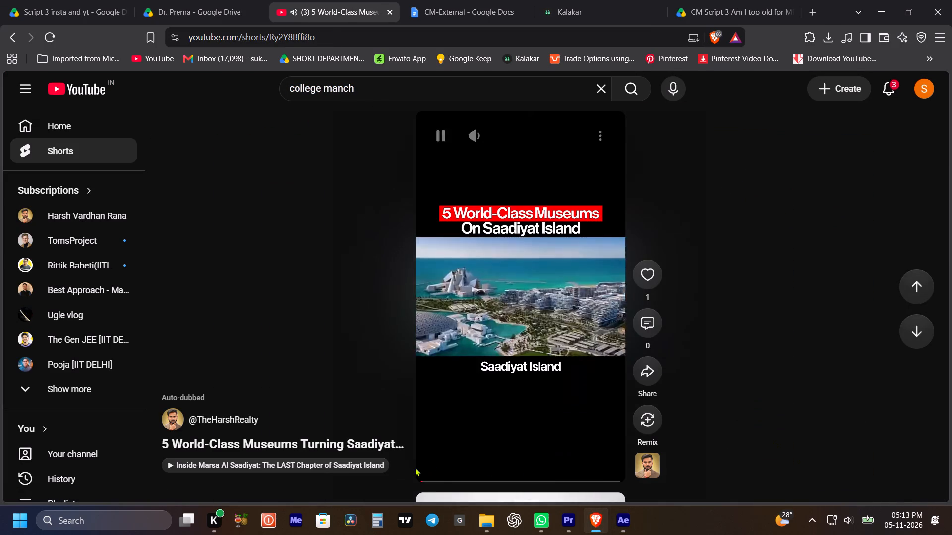
left_click(544, 380)
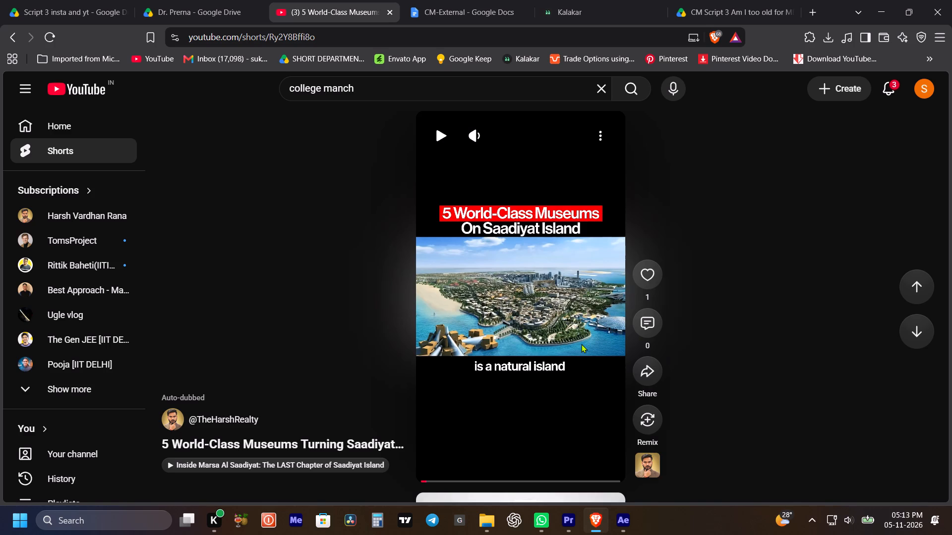
Back in After Effects, centre the video layer horizontally and vertically in the composition, with its anchor point at the layer's centre.
left_click(627, 515)
left_click(500, 334)
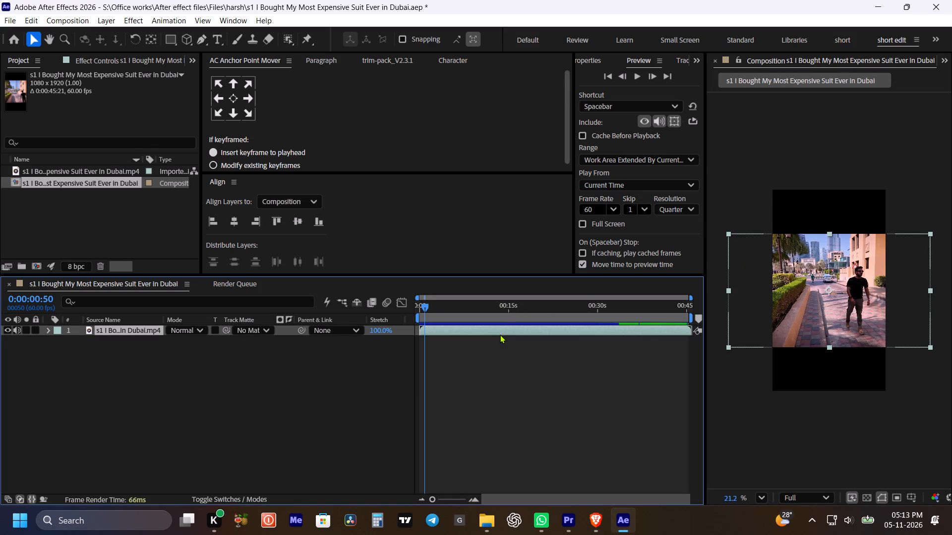
left_click(238, 215)
left_click(233, 98)
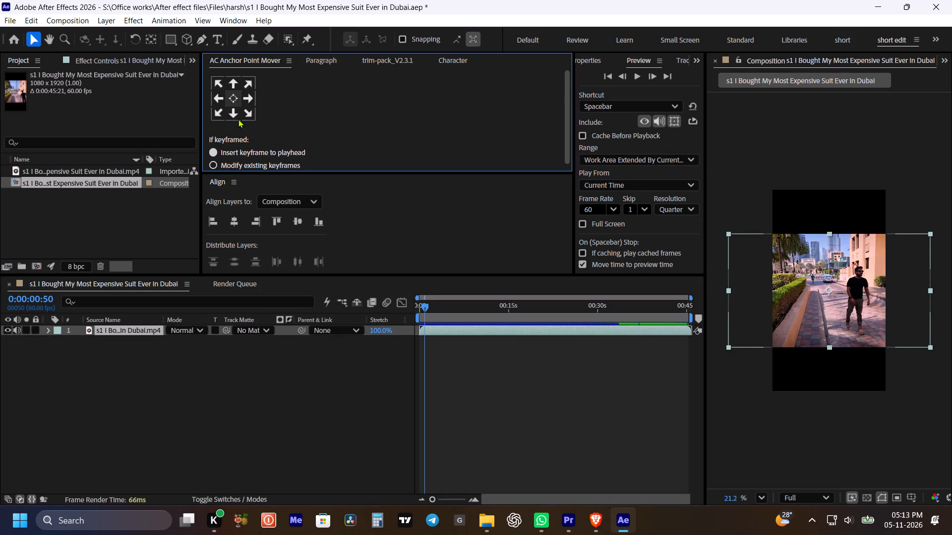
left_click(299, 226)
Scale the video layer down proportionally until it spans roughly the full width of the vertical composition, fitting the preview to the viewer.
left_click(436, 332)
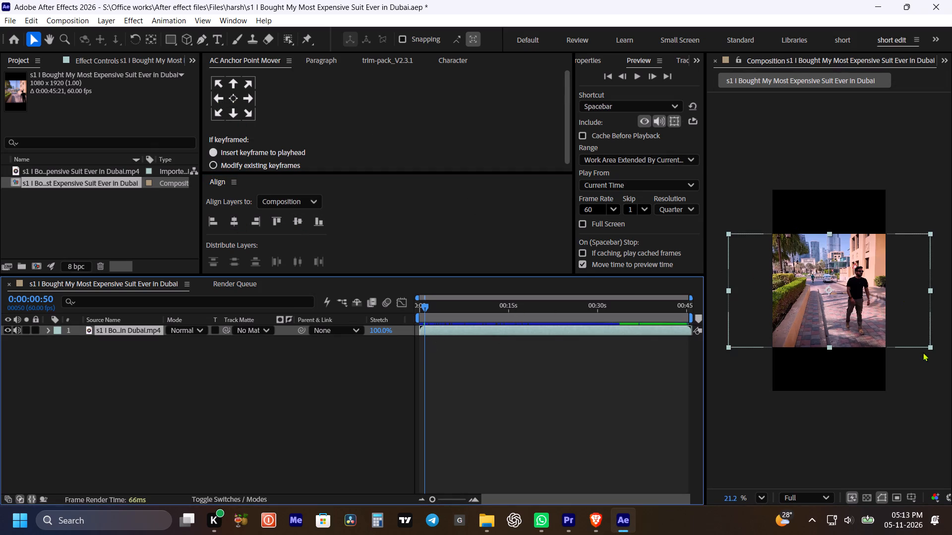
left_click_drag(829, 348, 829, 331)
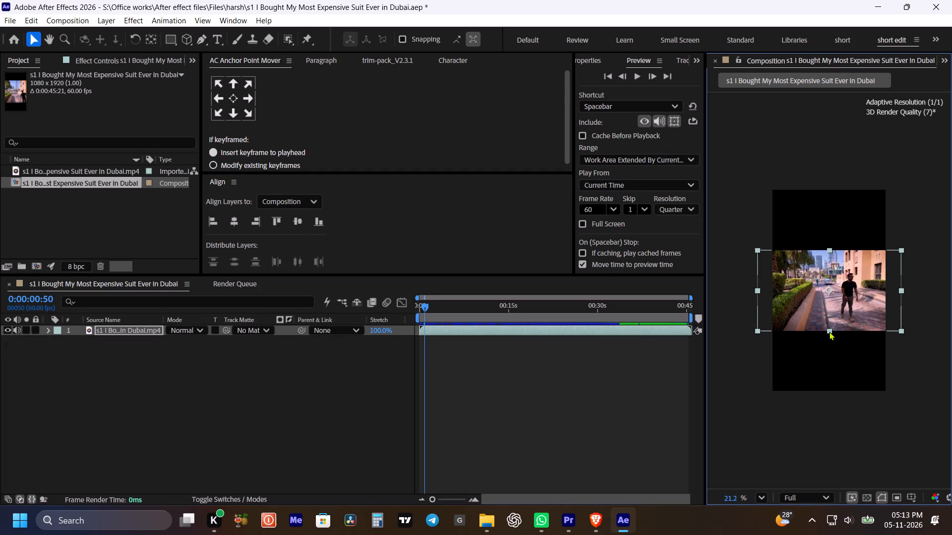
left_click_drag(829, 331, 825, 323)
left_click(760, 493)
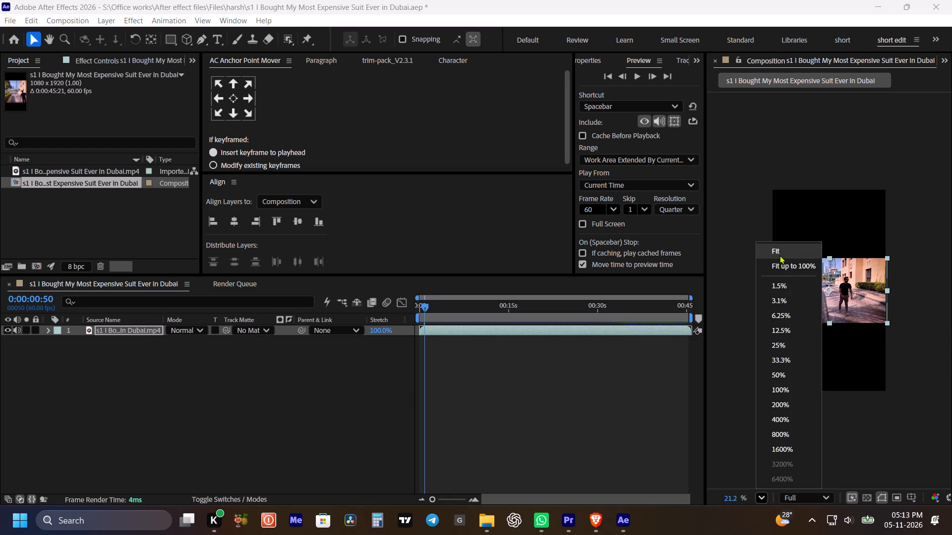
left_click(779, 252)
left_click(530, 409)
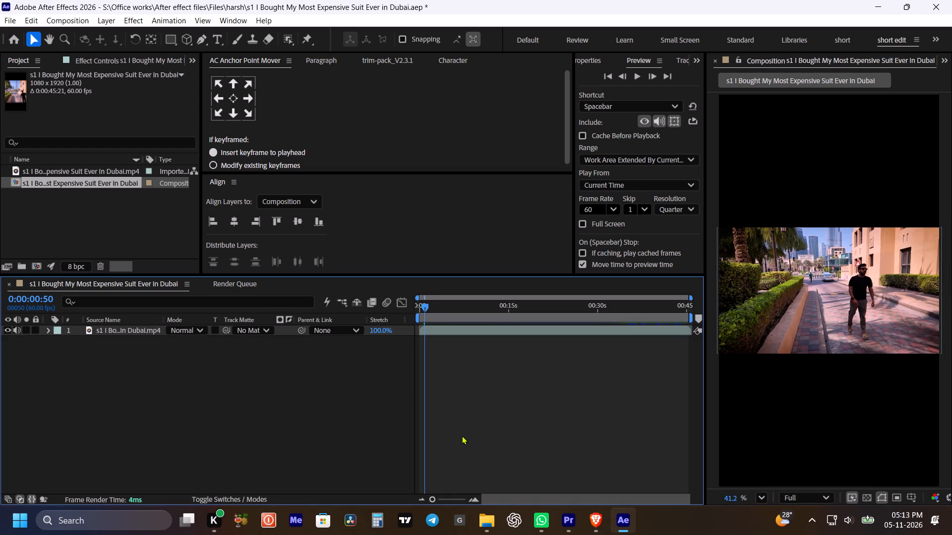
Check the reference short, and enlarge the video layer slightly so its sides extend just past the composition's edges.
left_click(600, 515)
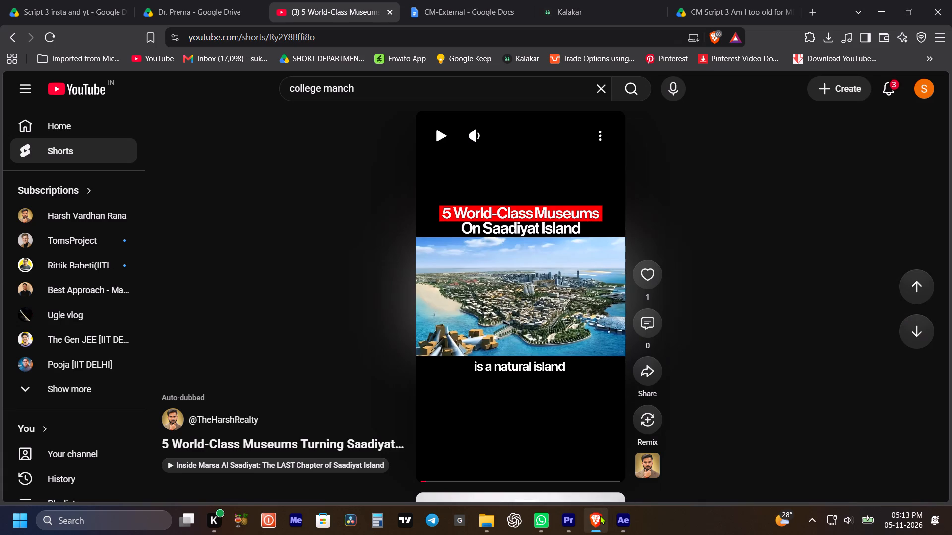
left_click(600, 515)
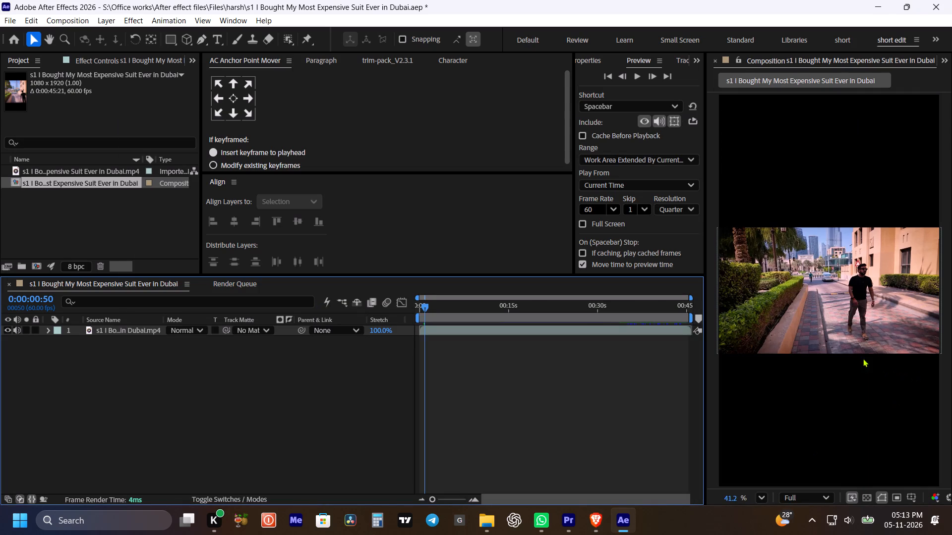
left_click(807, 303)
key("grave")
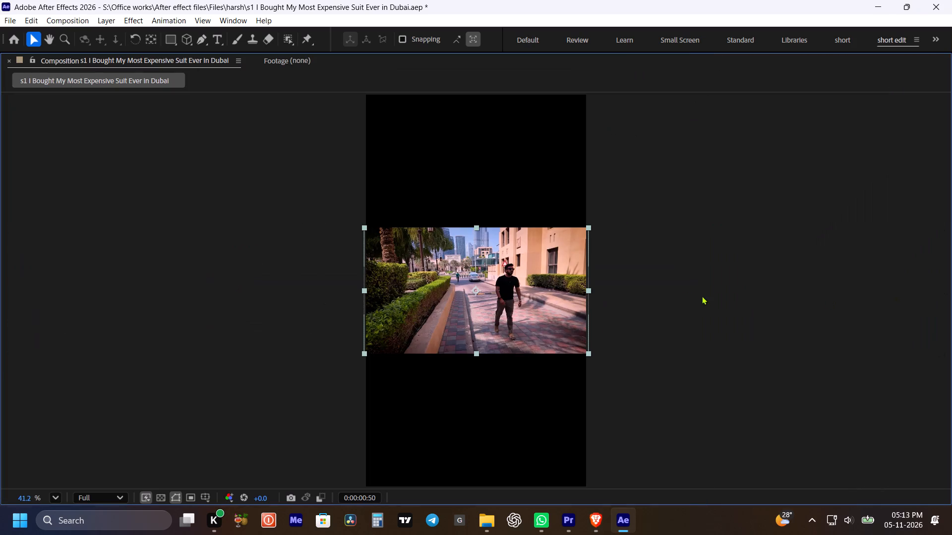
left_click(587, 354, "shift")
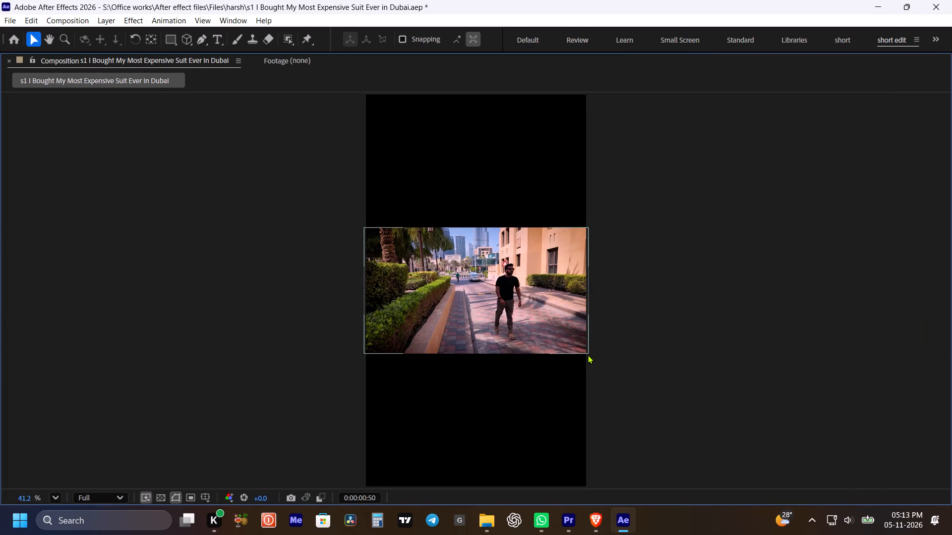
left_click(587, 354)
left_click(588, 351, "shift")
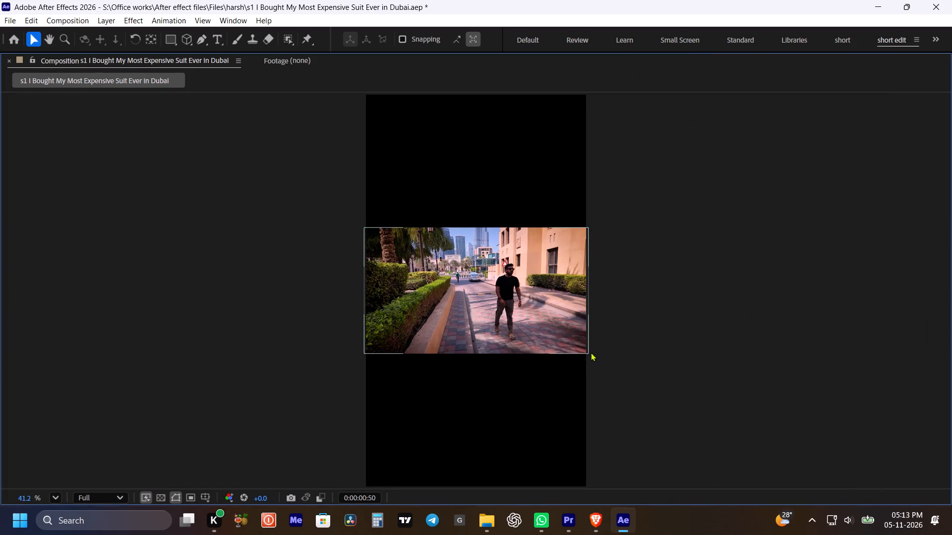
left_click(587, 346)
left_click_drag(588, 353, 594, 355)
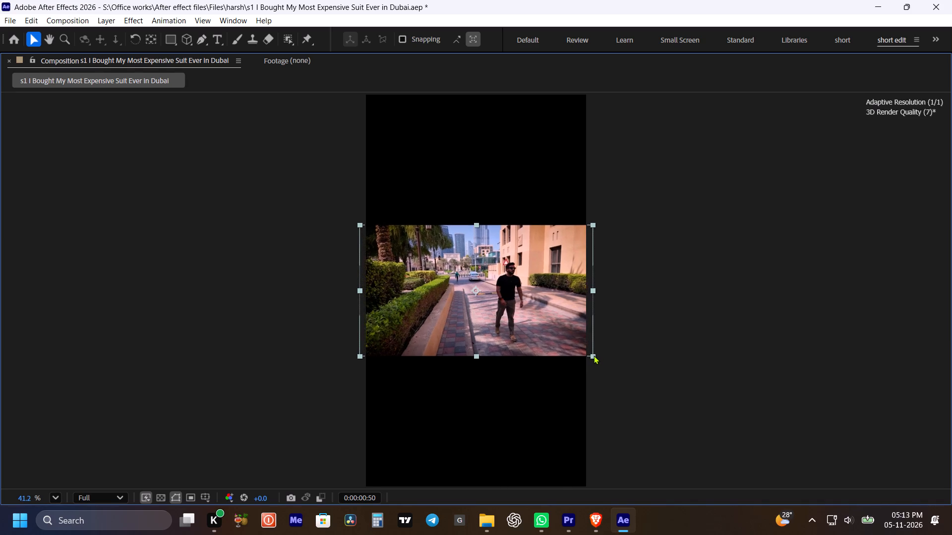
left_click_drag(594, 355, 593, 355)
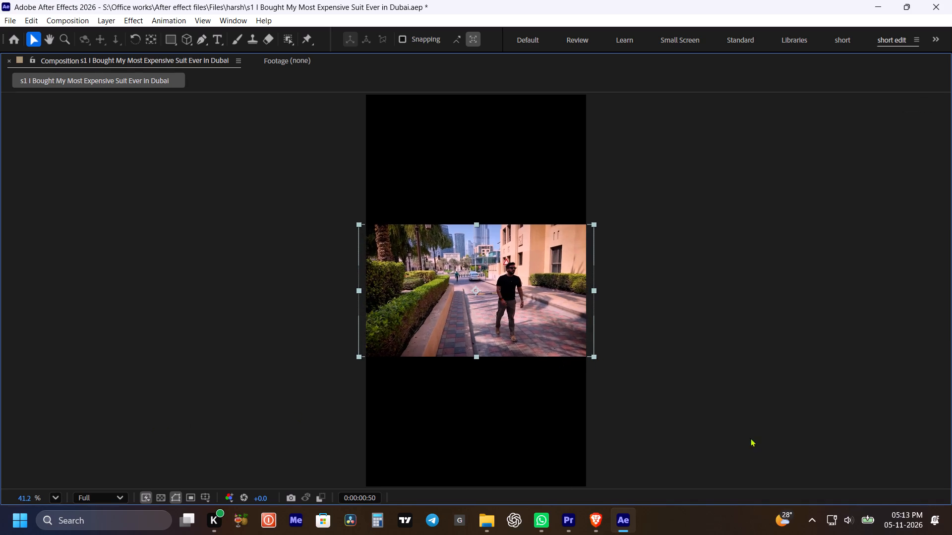
left_click(694, 309)
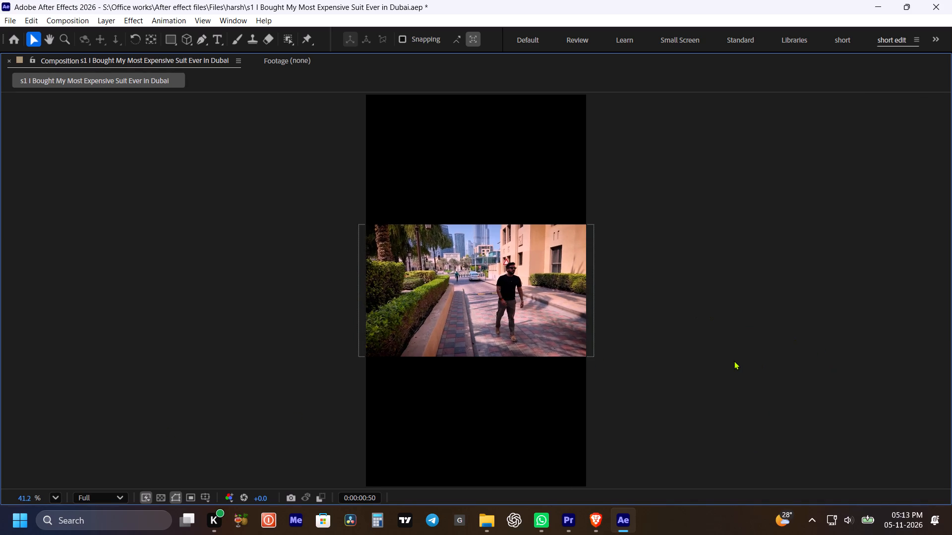
key("grave")
Play the composition from the start and review the framing of the resized video.
left_click(575, 391)
left_click_drag(468, 312, 409, 319)
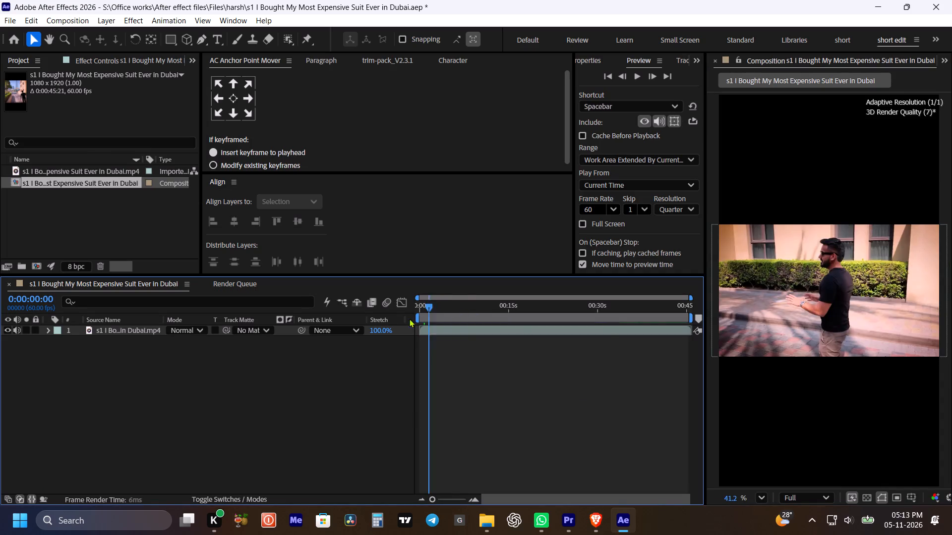
left_click_drag(409, 319, 397, 319)
key("space")
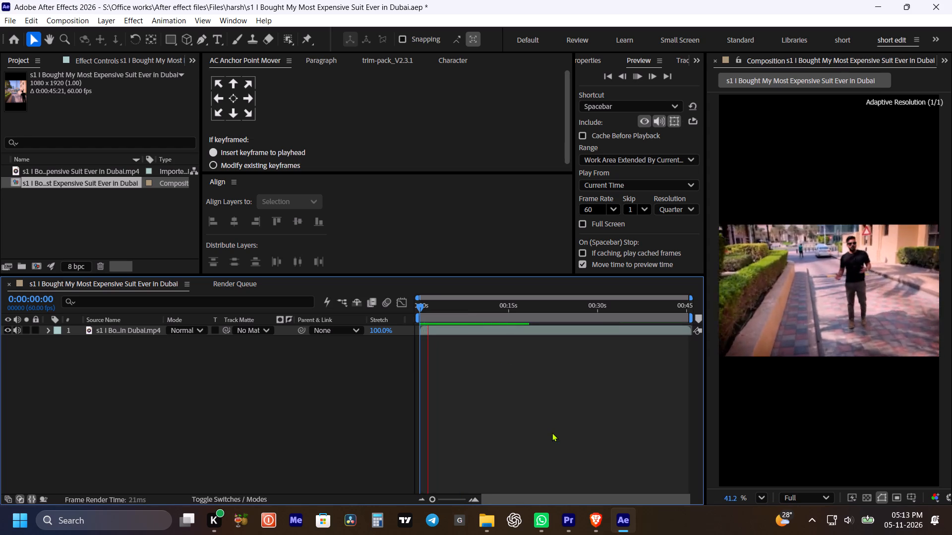
key("space")
scroll(695, 334, "down", 2)
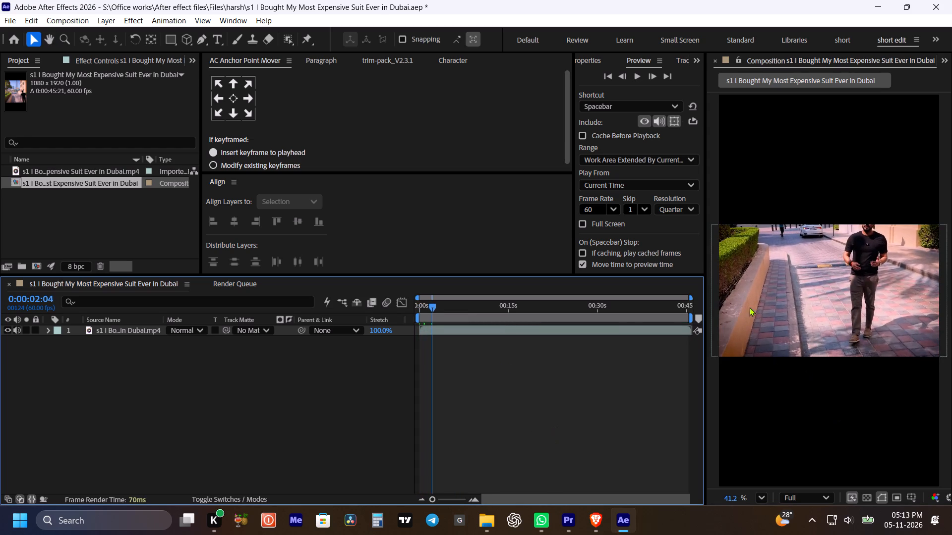
scroll(796, 287, "down", 1)
key("space")
key("space")
key("space")
key("space")
key("space")
key("space")
key("space")
key("space")
key("space")
key("space")
left_click_drag(828, 295, 825, 285)
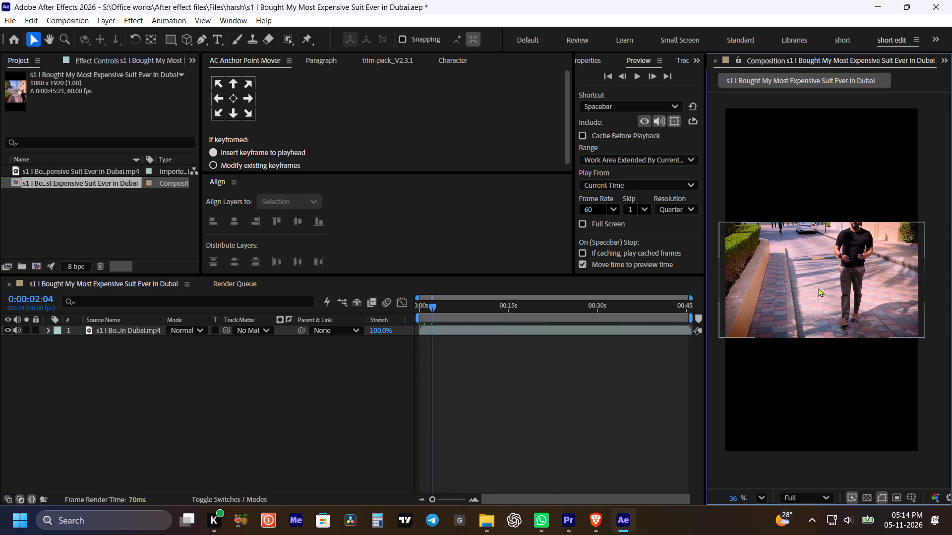
left_click(527, 424)
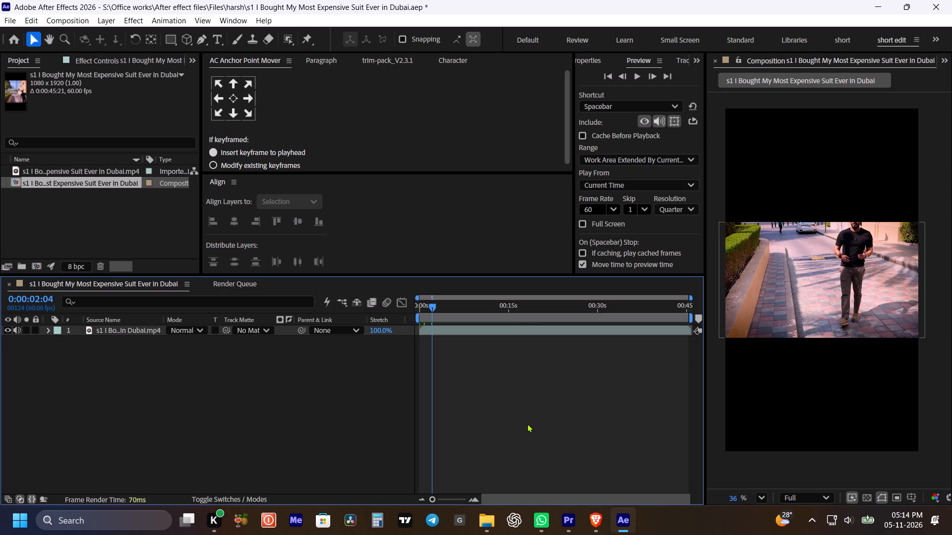
left_click(527, 424)
key("space")
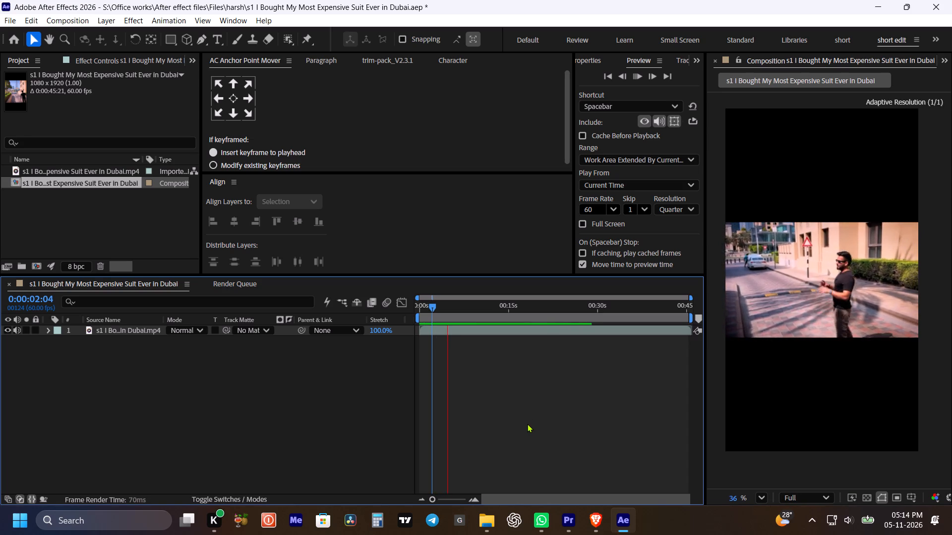
key("space")
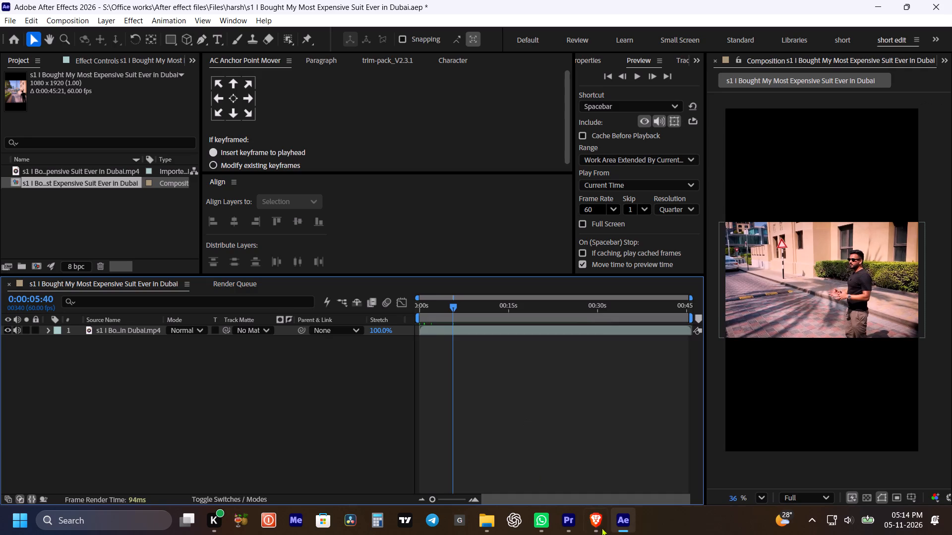
Switch to the browser to look at the paused Saadiyat Island reference short again.
left_click(591, 529)
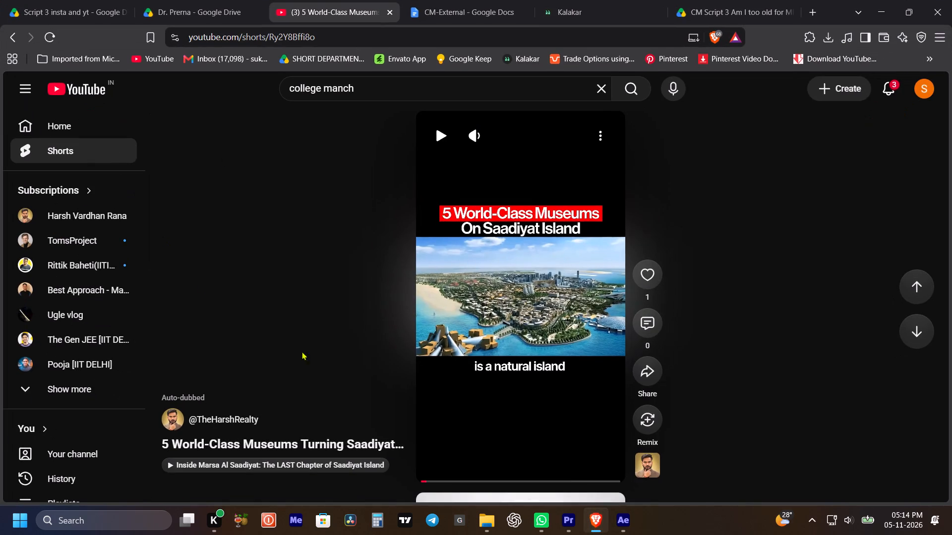
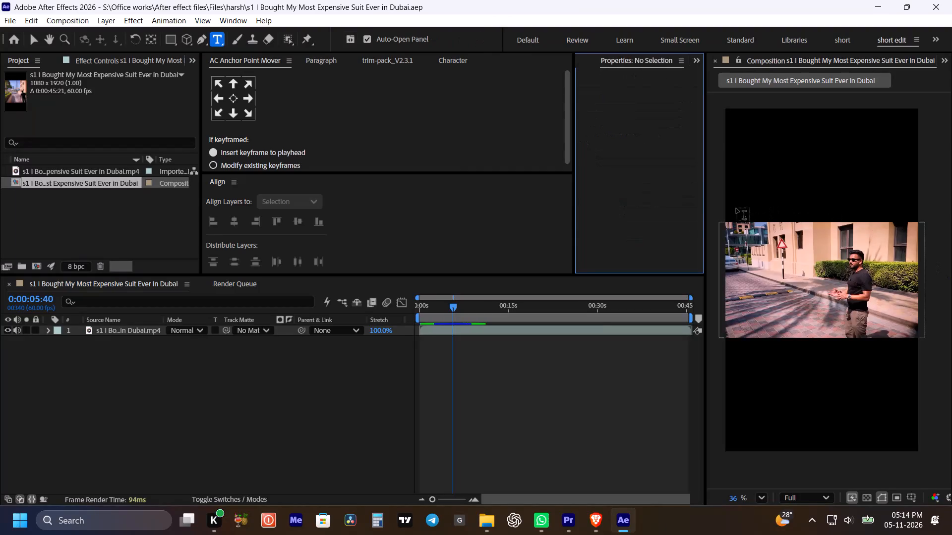
Paste the title "What Makes Downtown Dubai So Special?" as a new text layer just above the video.
left_click(736, 209)
key("ctrl+v")
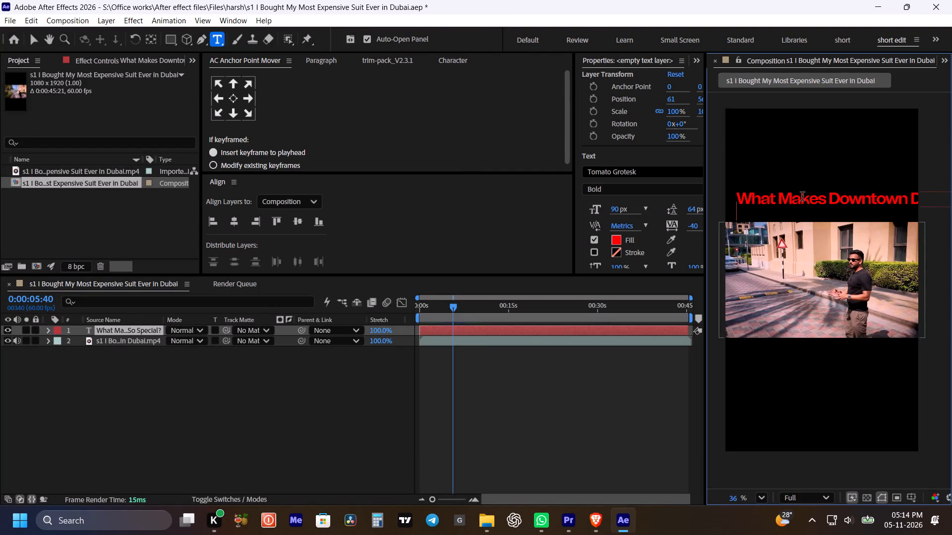
Change the title text's fill colour to white (FFFFFF).
triple_click(802, 196)
left_click(802, 197)
left_click(616, 241)
left_click_drag(439, 186, 220, 33)
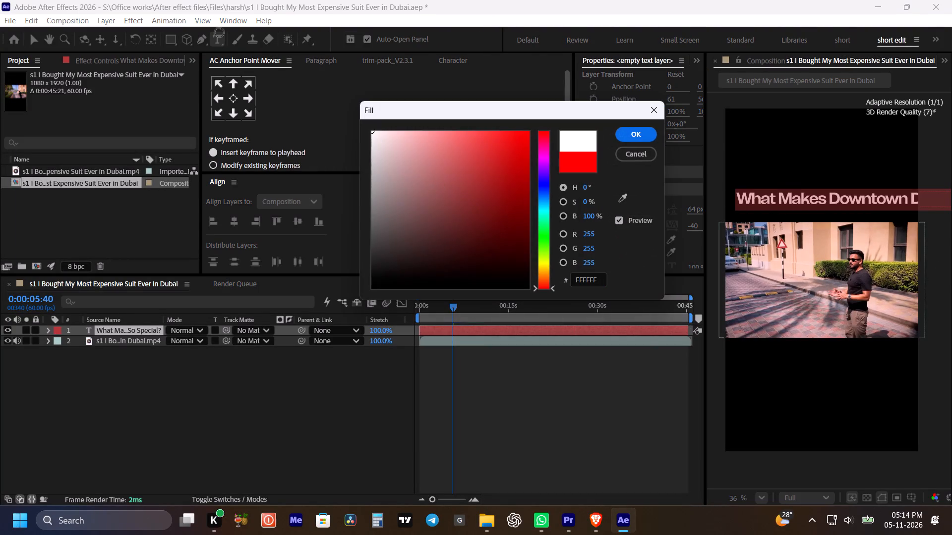
left_click_drag(220, 33, 204, 23)
left_click(633, 131)
left_click_drag(552, 380, 563, 353)
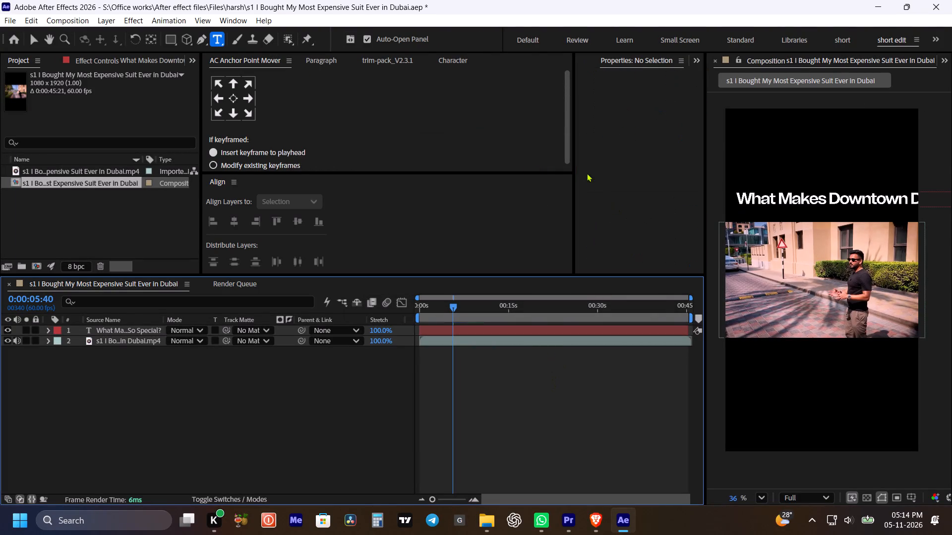
Widen the workspace areas showing the layer properties and the composition viewer.
left_click_drag(574, 164, 524, 164)
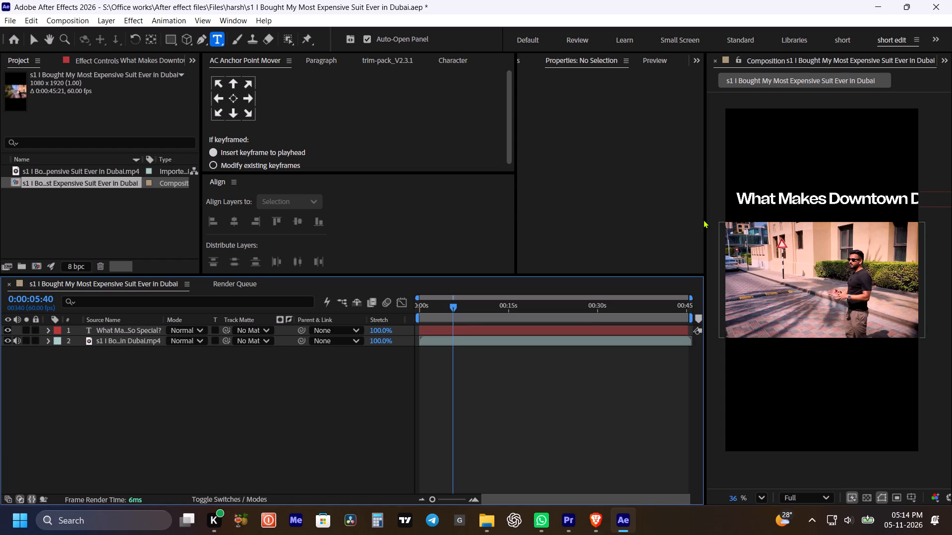
left_click_drag(705, 218, 674, 220)
left_click_drag(602, 418, 599, 404)
Reduce the title's font size to 50 px and centre it horizontally in the composition, with its anchor point at its middle.
left_click(557, 328)
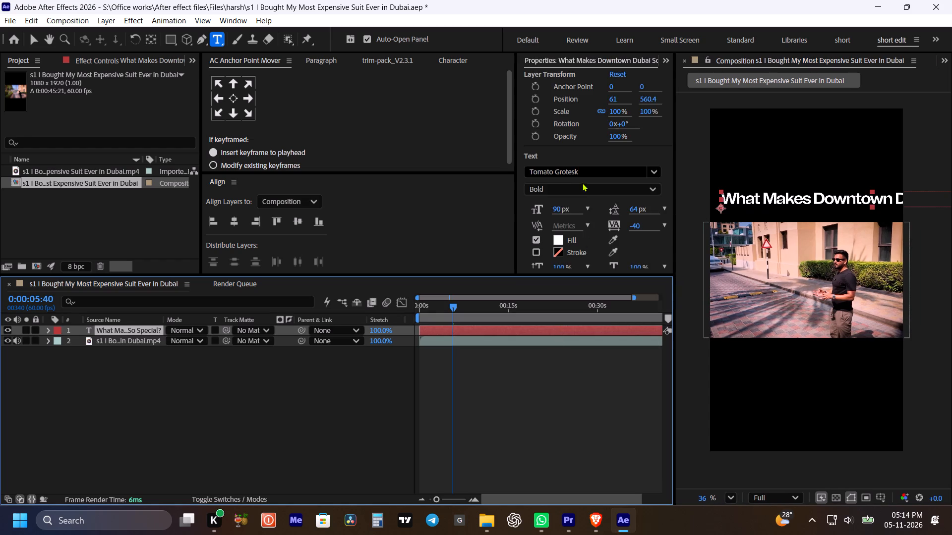
left_click_drag(559, 206, 536, 209)
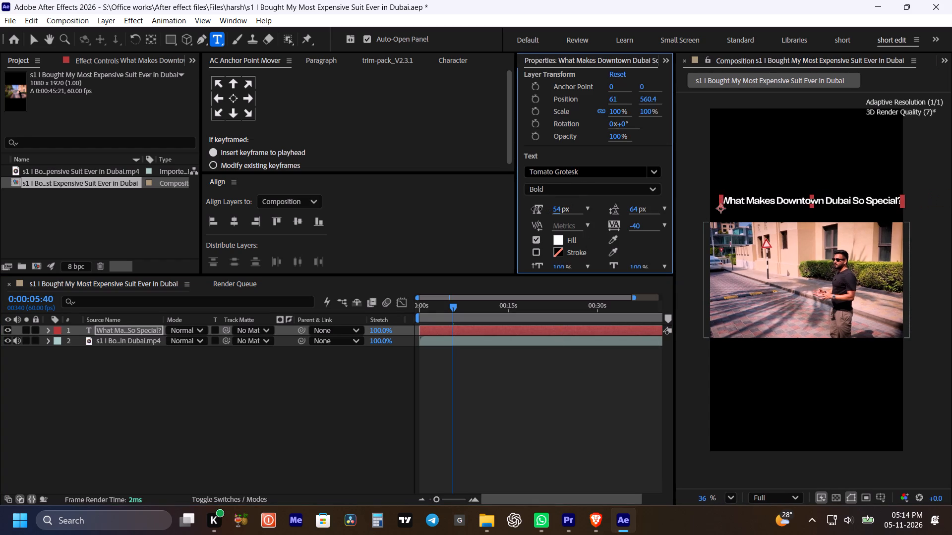
left_click_drag(536, 209, 534, 209)
left_click(232, 220)
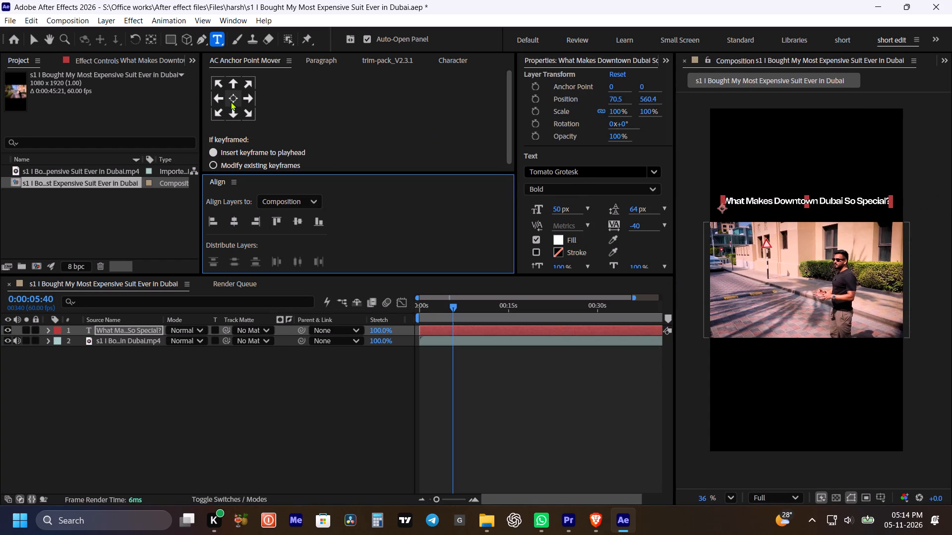
left_click(231, 100)
Set the title's font to Inter, recentring the layer horizontally and its anchor point on the text.
left_click(568, 174)
type("inter")
left_click(590, 296)
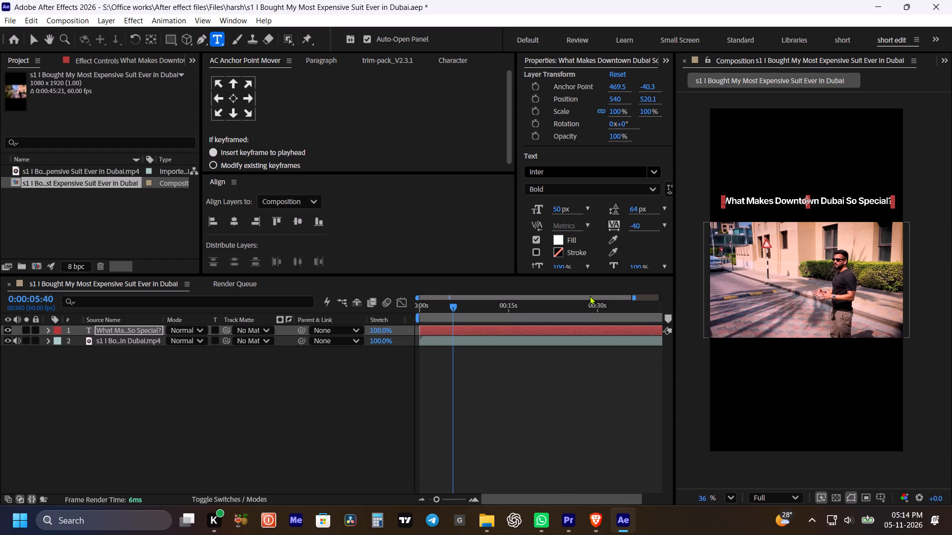
left_click_drag(233, 223, 233, 218)
left_click(236, 97)
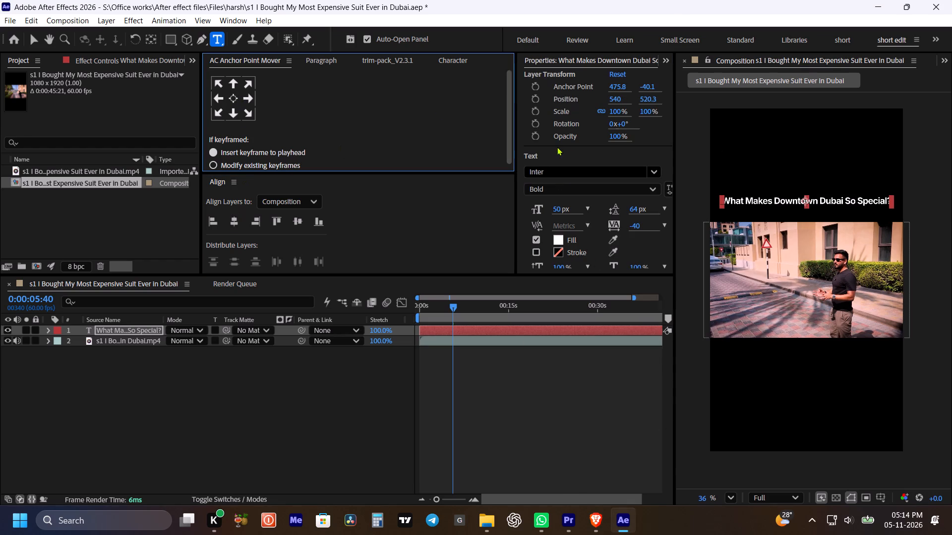
Lower the title to a vertical position of 581.3 so it sits directly above the video.
left_click_drag(650, 97, 682, 107)
key("v")
left_click(483, 416)
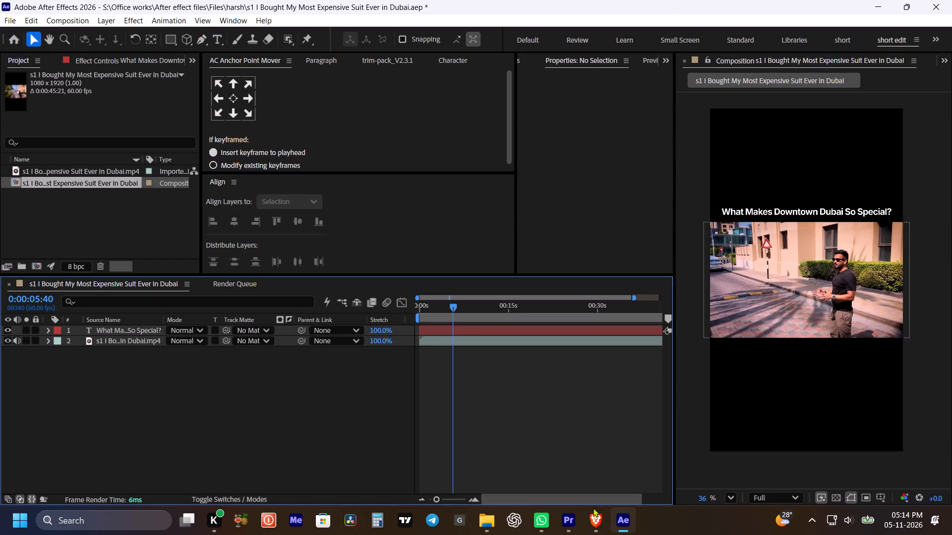
Check the reference short in the browser, and break the title onto a second line after "Downtown".
left_click(597, 515)
left_click(598, 515)
double_click(835, 210)
left_click(823, 212)
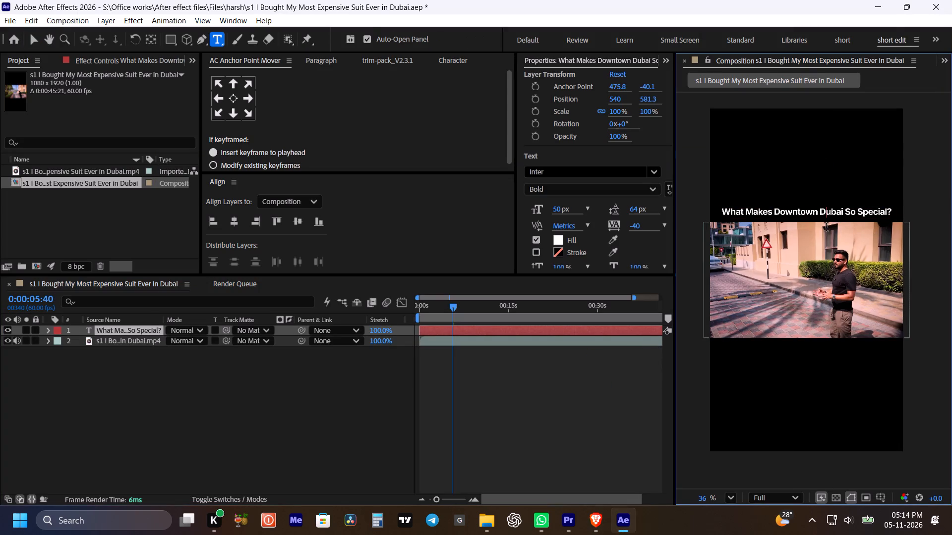
key("Left")
key("Return")
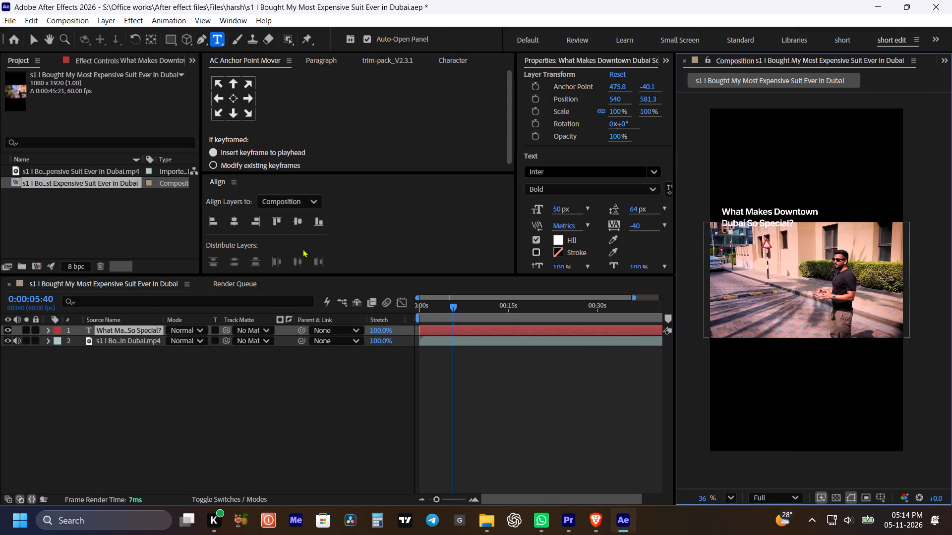
Centre the two-line title and its anchor point horizontally, and raise it to a vertical position of 566.3, clear of the video.
left_click_drag(233, 224, 234, 218)
left_click(233, 97)
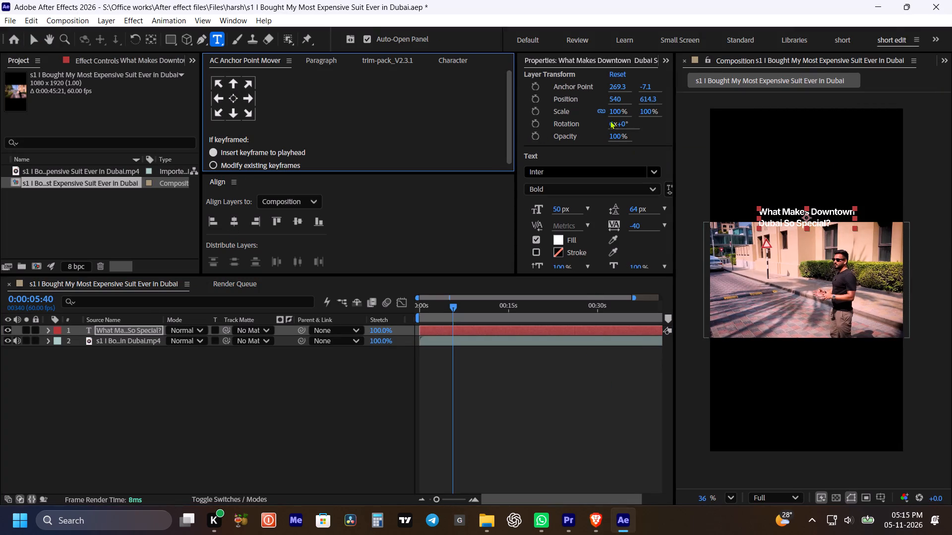
left_click_drag(648, 103, 611, 107)
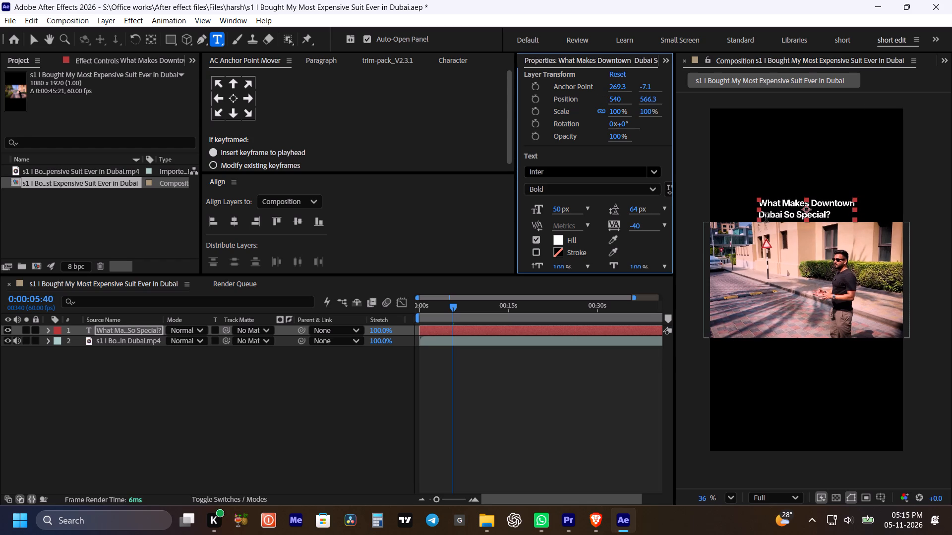
triple_click(766, 217)
left_click_drag(550, 443, 548, 437)
Split the title layer into separate text layers by lines with TextExploder, deleting the original and ordering layers bottom to top.
left_click(501, 329)
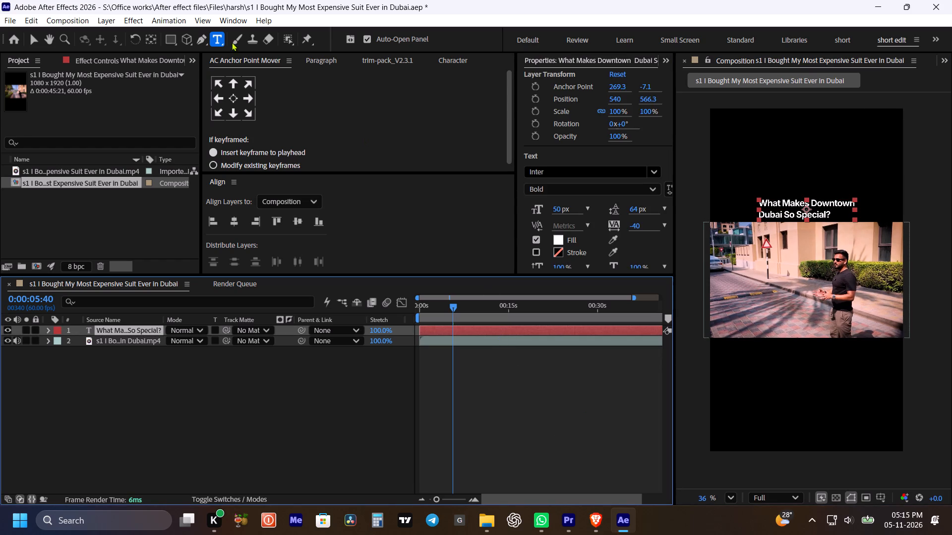
left_click_drag(241, 20, 239, 31)
left_click(224, 21)
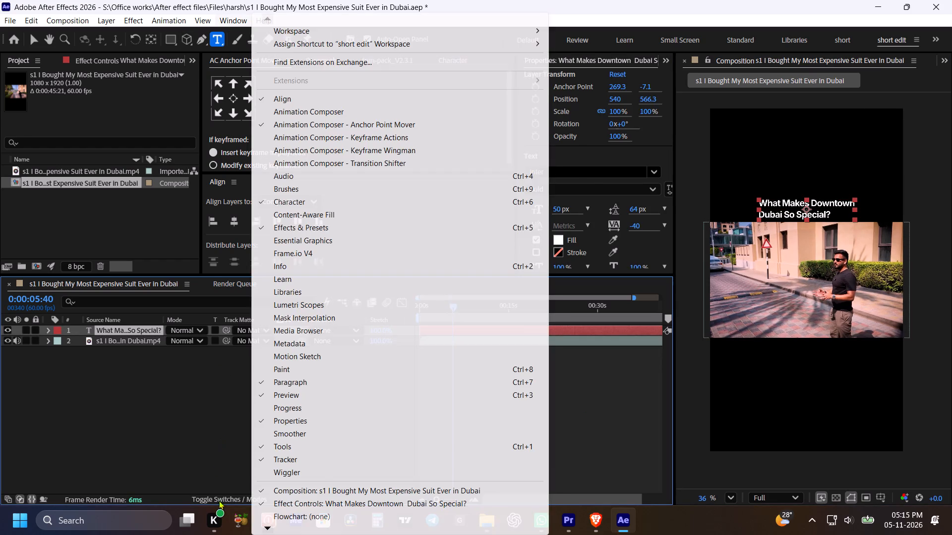
triple_click(264, 528)
triple_click(264, 528)
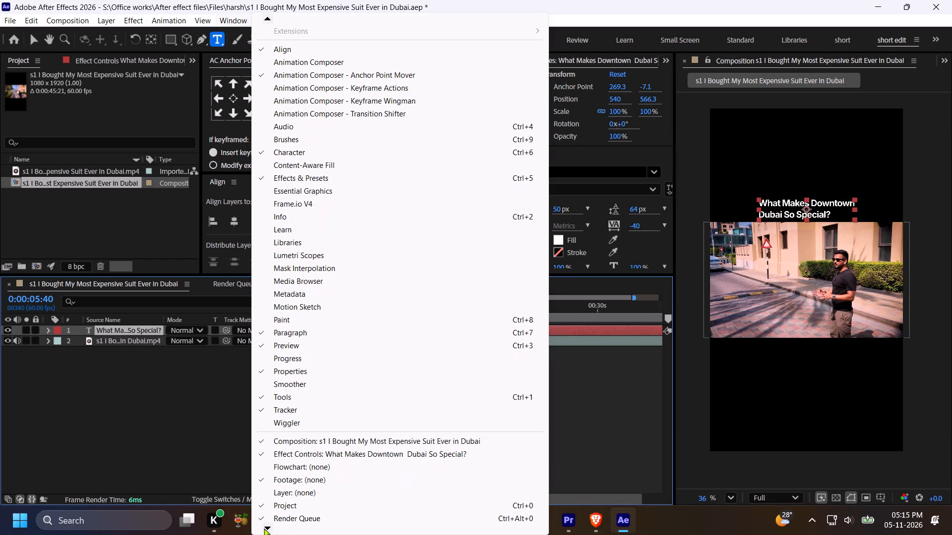
triple_click(264, 528)
left_click(264, 528)
left_click(264, 528)
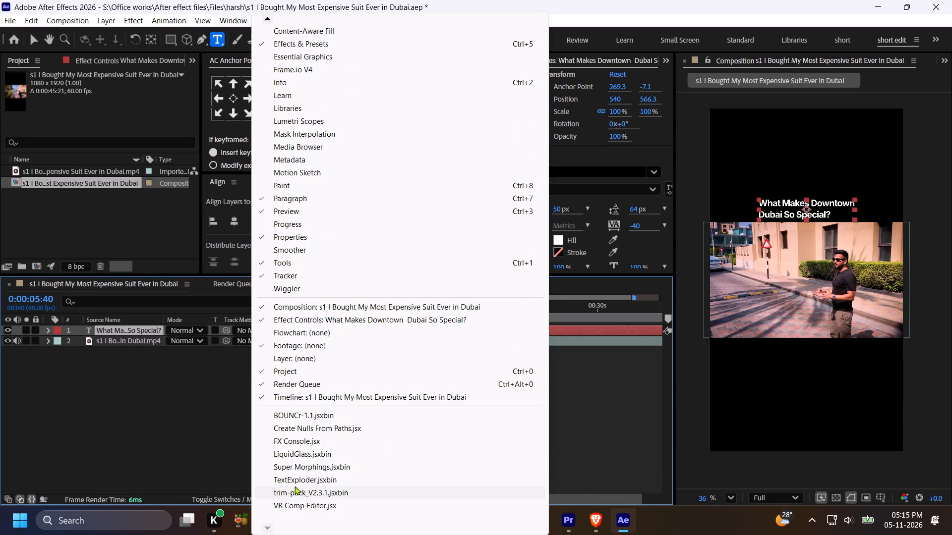
left_click(292, 477)
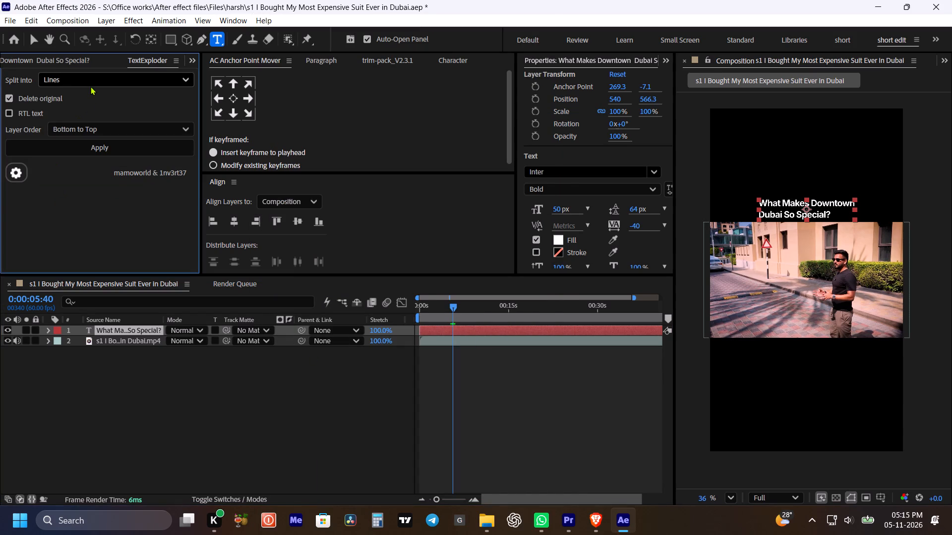
left_click(90, 86)
left_click(58, 120)
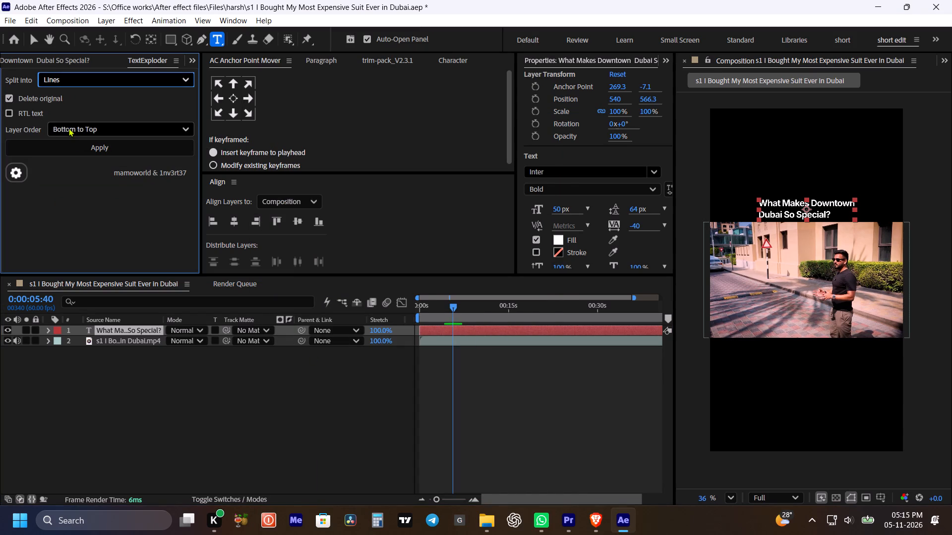
left_click(78, 153)
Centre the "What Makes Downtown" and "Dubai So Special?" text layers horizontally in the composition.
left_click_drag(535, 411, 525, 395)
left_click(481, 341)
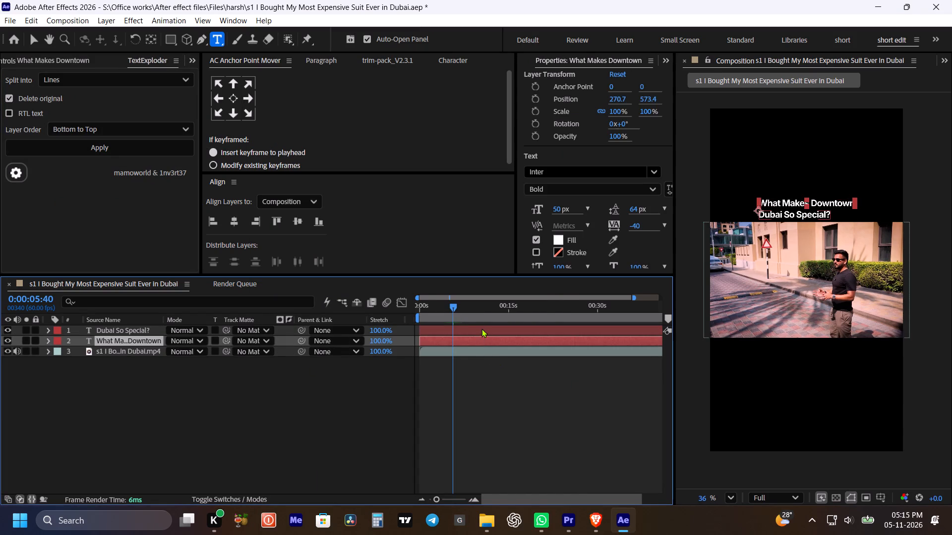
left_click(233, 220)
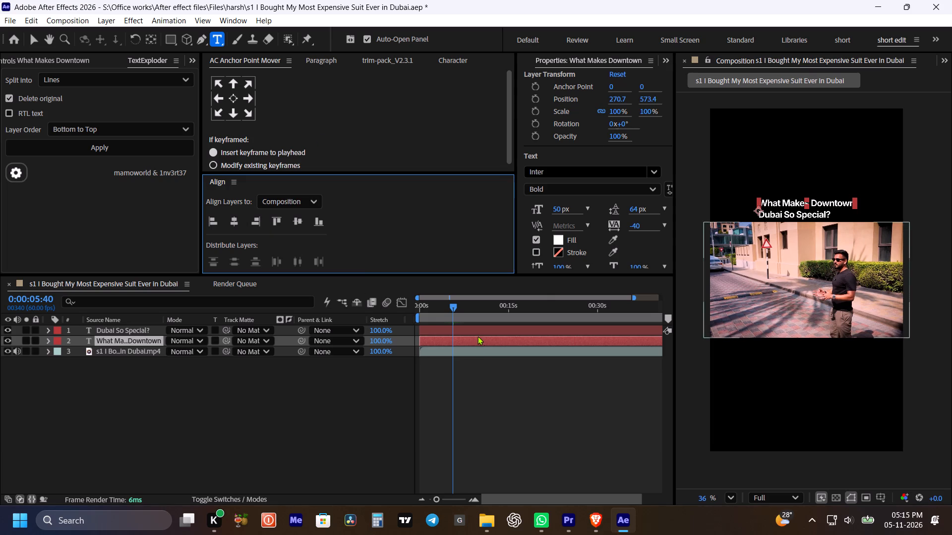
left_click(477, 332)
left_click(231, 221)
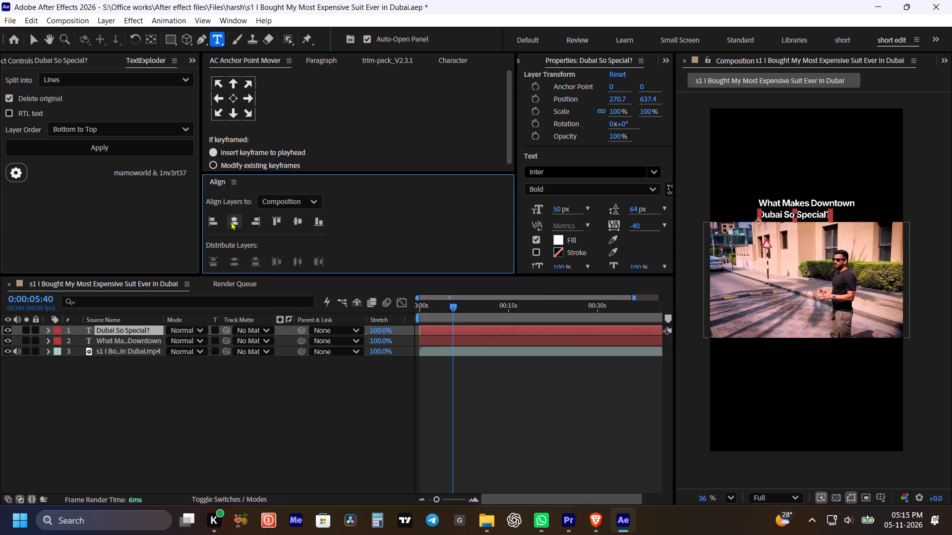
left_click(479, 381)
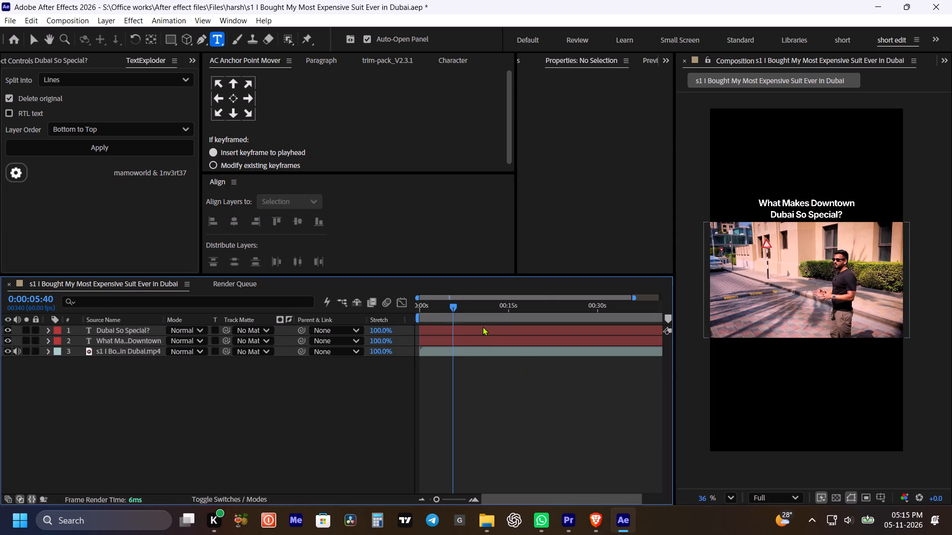
Set the font size of both title lines, "Dubai So Special?" and "What Makes Downtown", to 90 px.
left_click(482, 326)
left_click(557, 211)
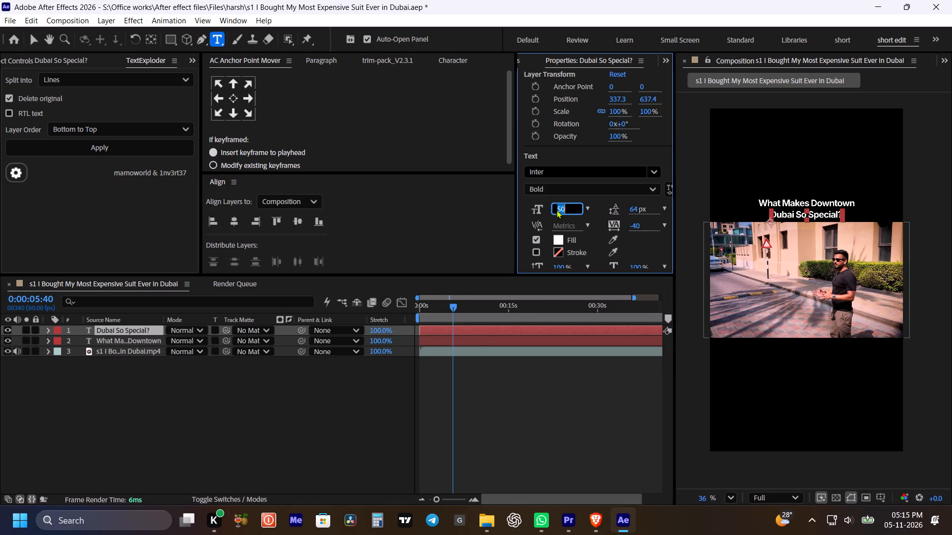
type("90")
left_click(562, 428)
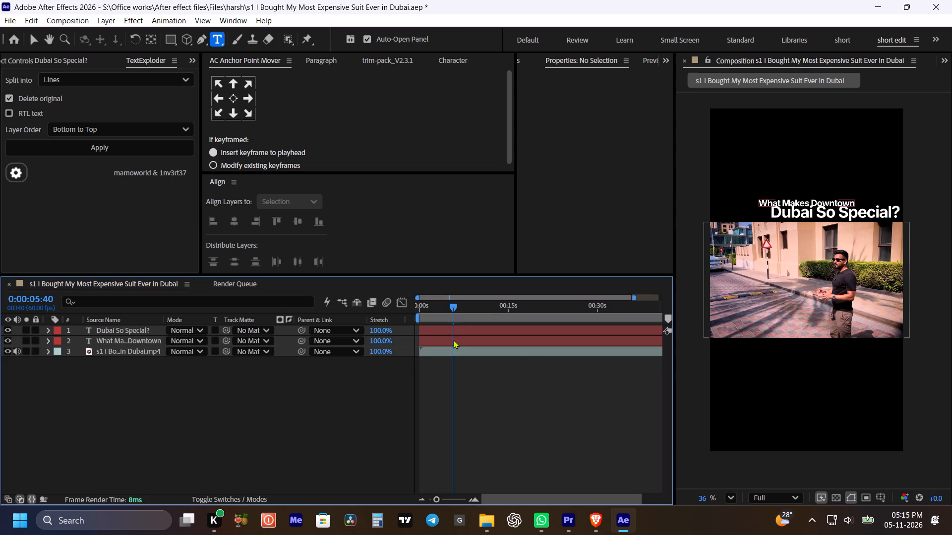
left_click(453, 340)
left_click(556, 210)
type("90")
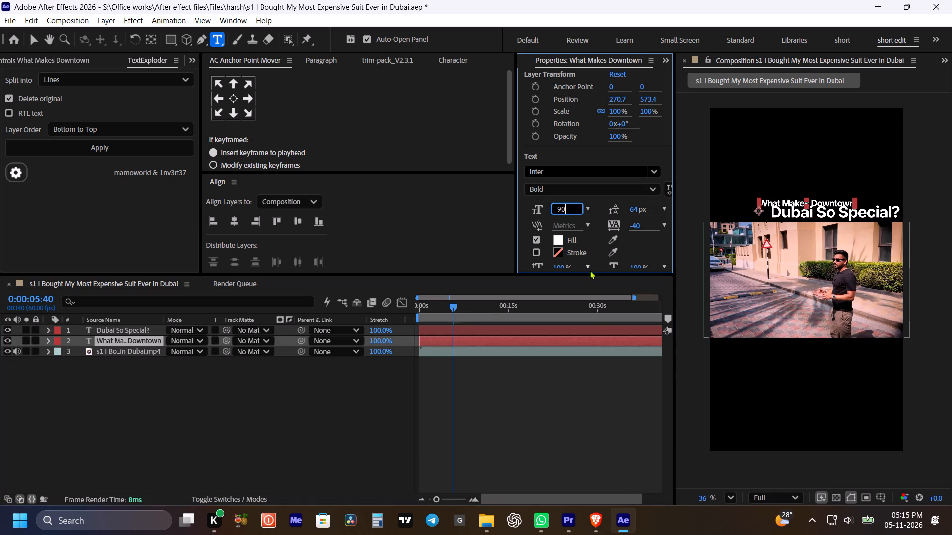
left_click_drag(581, 407, 577, 406)
Centre the enlarged "What Makes Downtown" and "Dubai So Special?" lines horizontally in the composition.
left_click(235, 218)
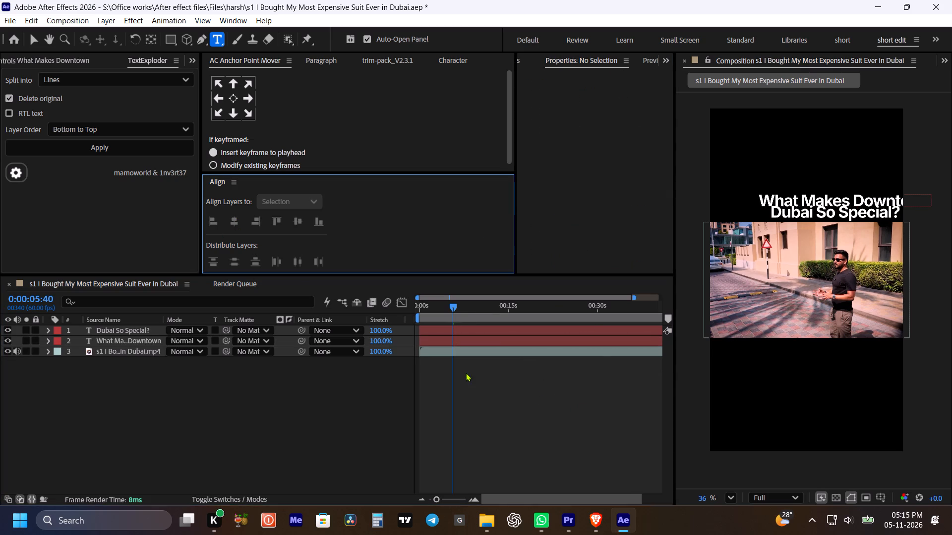
left_click_drag(535, 392, 527, 382)
left_click(492, 341)
left_click(235, 221)
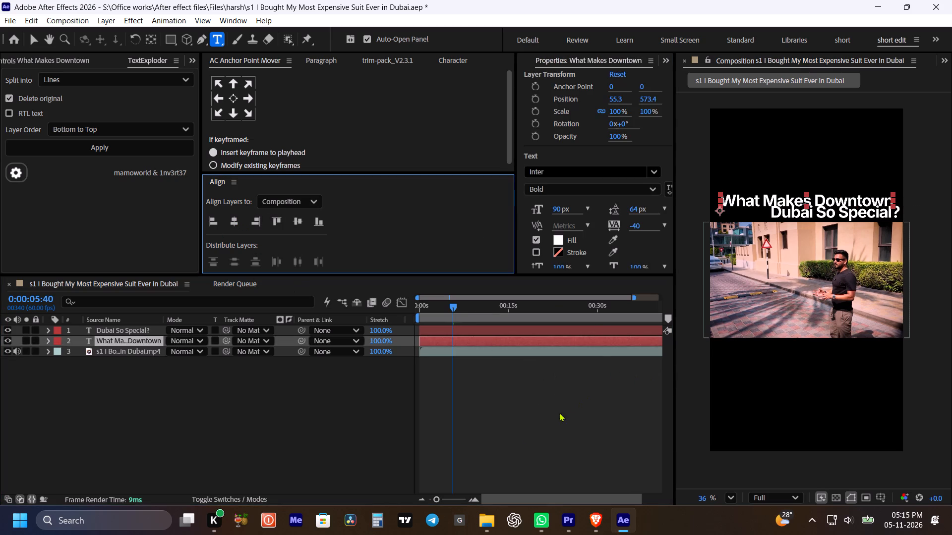
left_click_drag(527, 430, 524, 426)
left_click(477, 328)
left_click(221, 226)
left_click(235, 221)
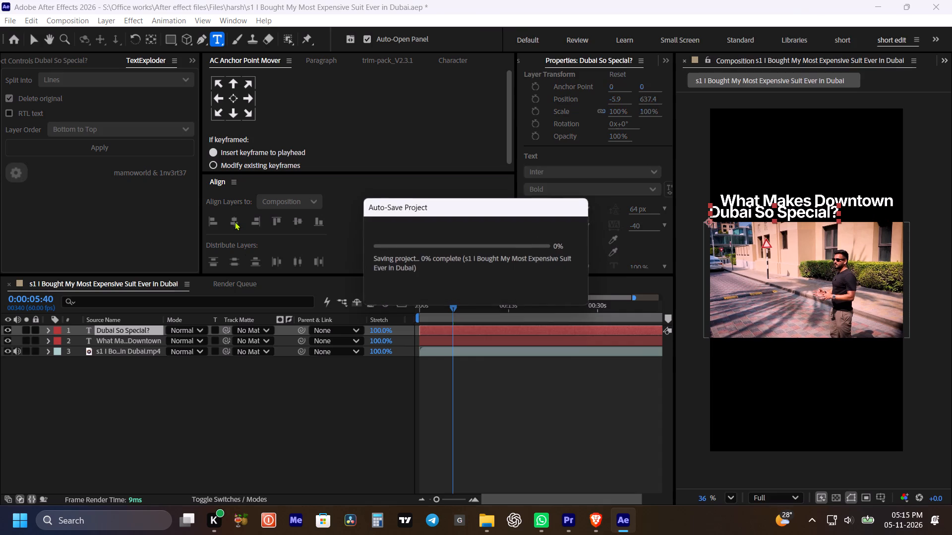
left_click(233, 219)
left_click(604, 403)
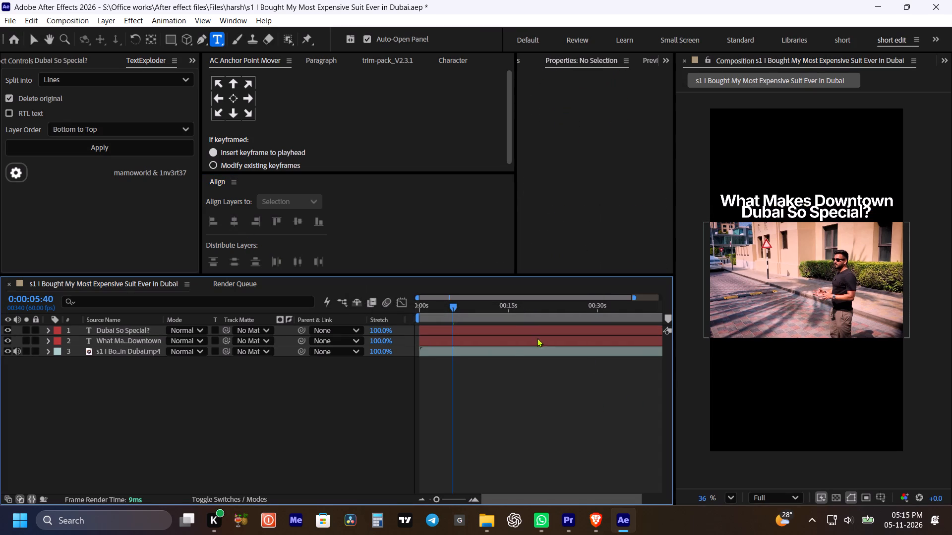
Set the font size of the "Dubai So Special?" text layer to 65 px.
left_click(507, 346)
left_click(541, 335)
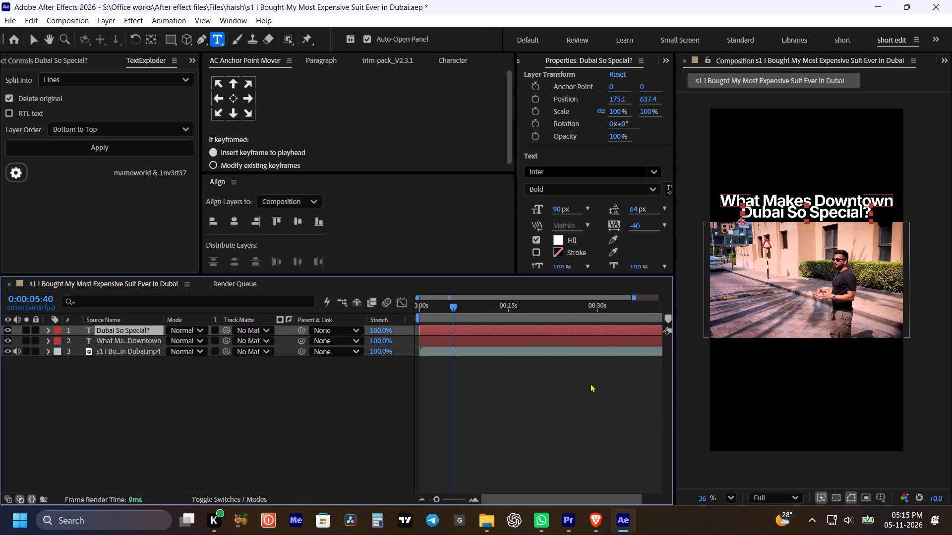
left_click_drag(560, 210, 549, 211)
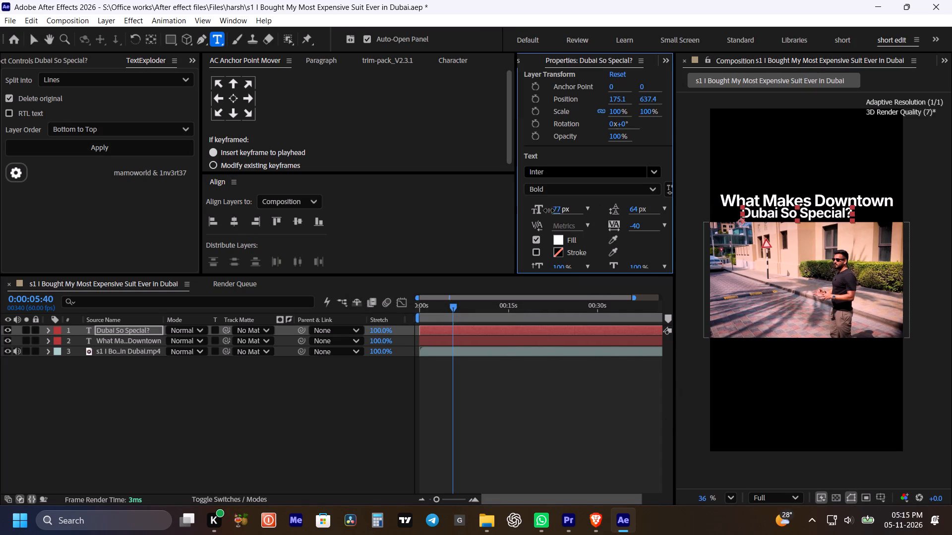
left_click_drag(549, 211, 544, 211)
left_click(556, 210)
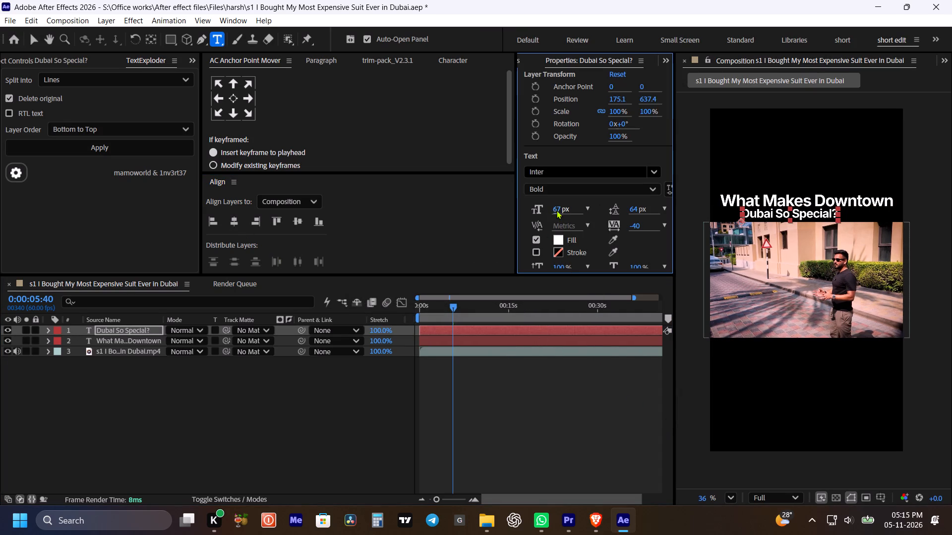
key("6")
key("5")
left_click(595, 406)
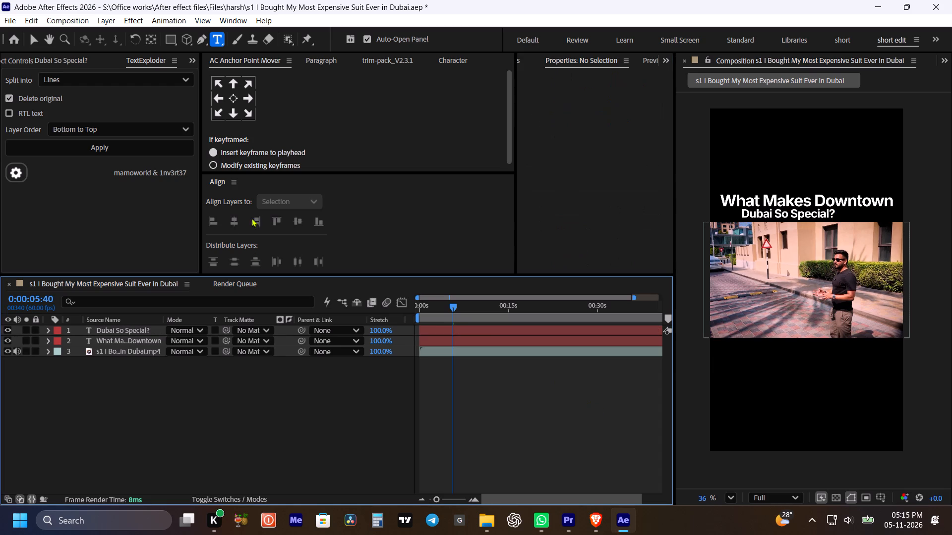
Centre the "Dubai So Special?" line horizontally in the composition.
left_click(239, 217)
left_click(536, 392)
left_click(501, 341)
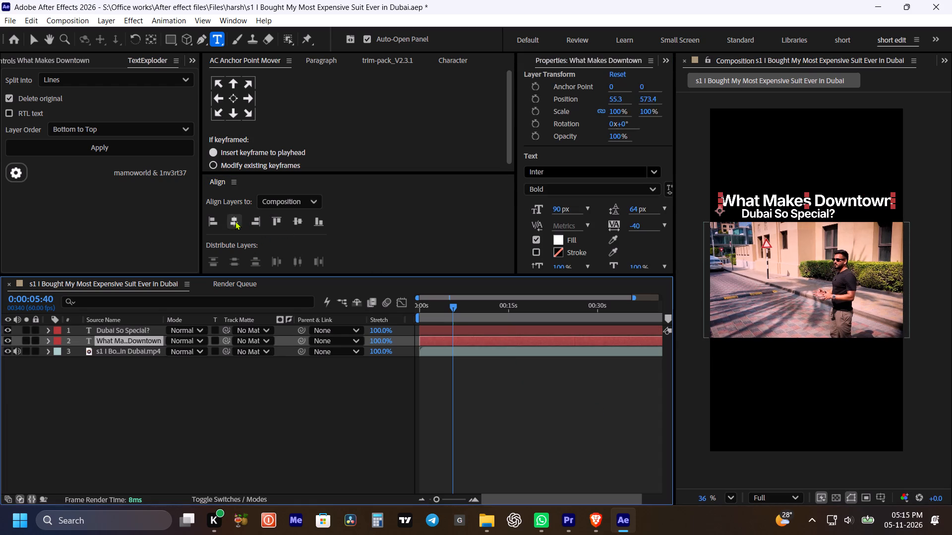
left_click(235, 221)
left_click(463, 333)
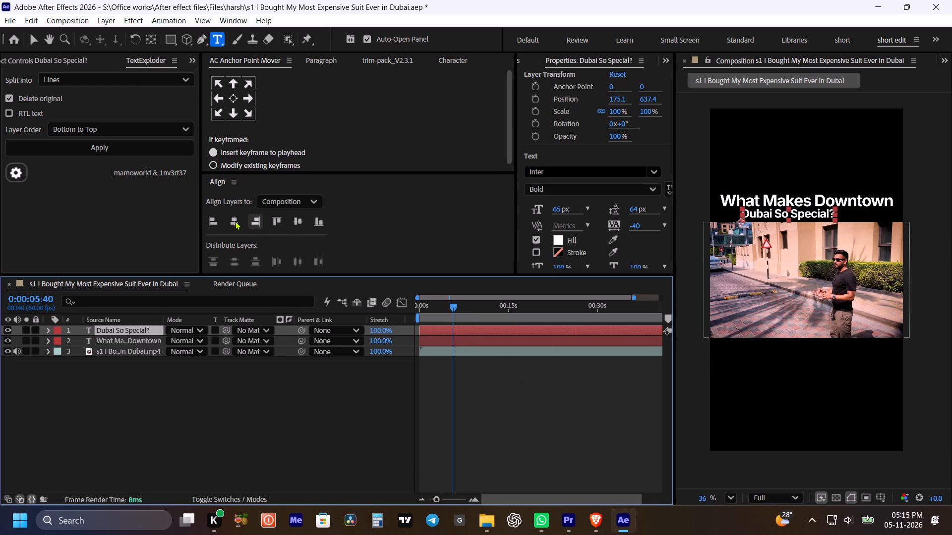
left_click(233, 224)
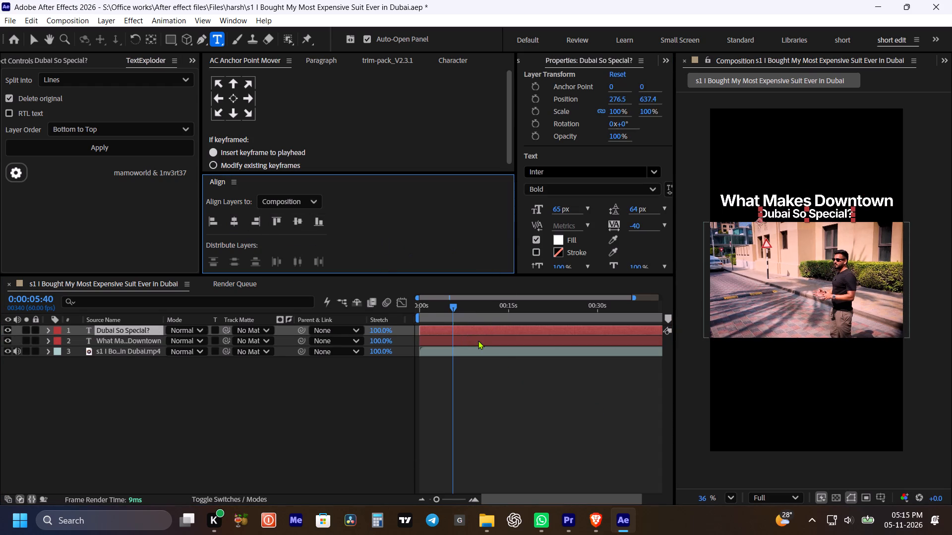
Set the font size of the "What Makes Downtown" text layer to 65 px.
left_click(478, 340)
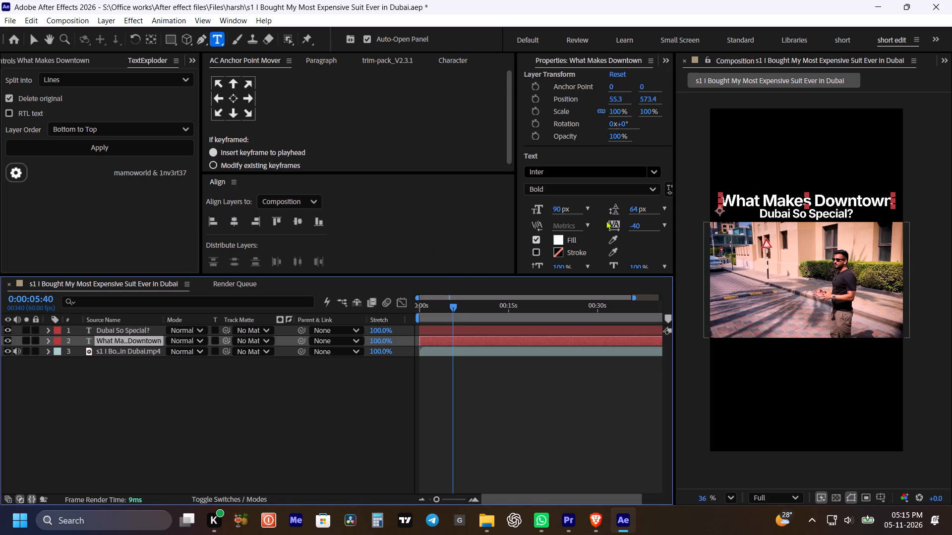
left_click(557, 210)
type("65")
left_click(587, 374)
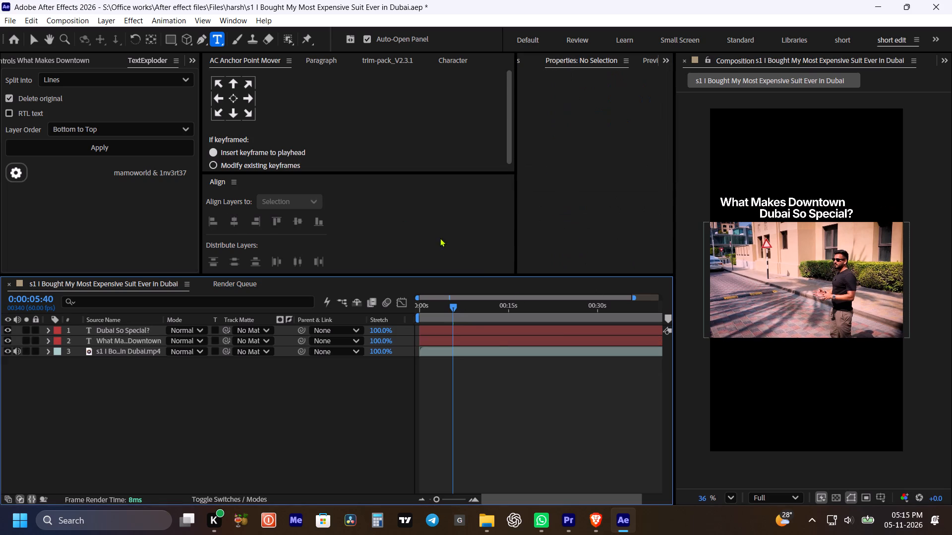
Centre the resized "What Makes Downtown" line horizontally in the composition, over "Dubai So Special?".
left_click(230, 221)
left_click_drag(481, 384, 476, 375)
left_click(456, 331)
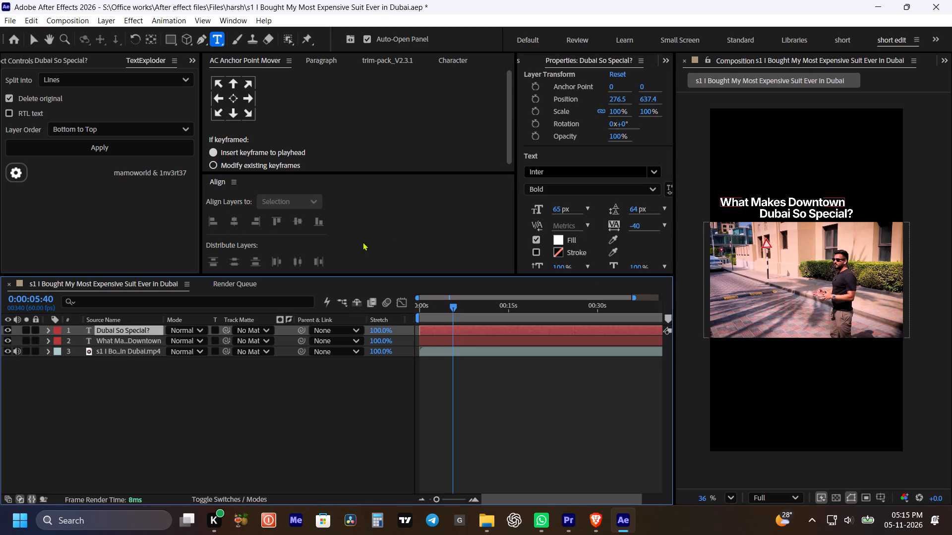
left_click(233, 217)
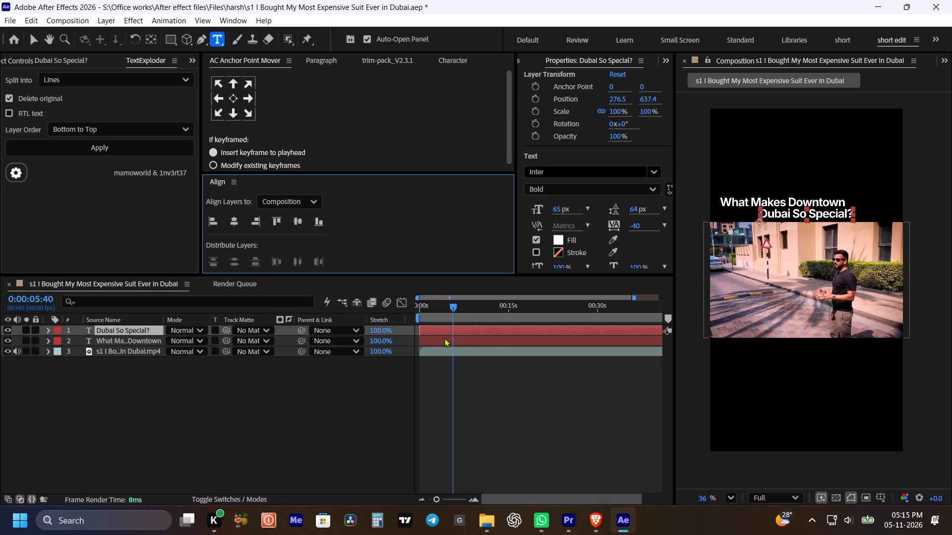
left_click(446, 338)
left_click(233, 223)
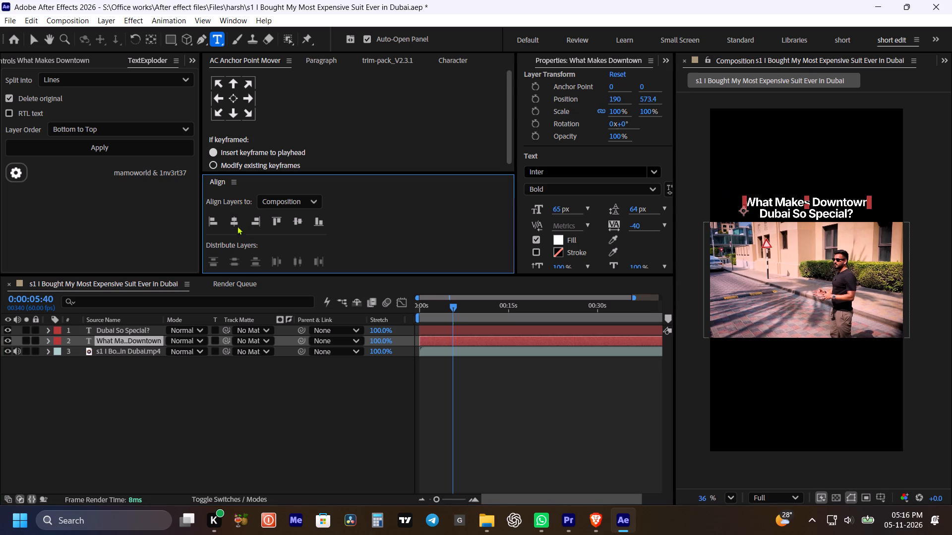
Move the "What Makes Downtown" layer above "Dubai So Special?" in the layer stack.
left_click_drag(119, 342, 119, 327)
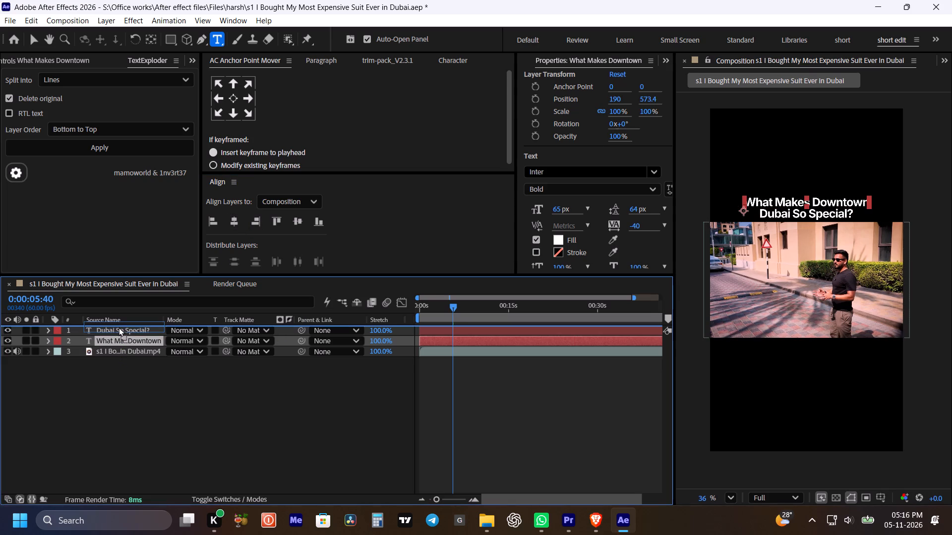
left_click_drag(119, 327, 119, 325)
left_click(514, 391)
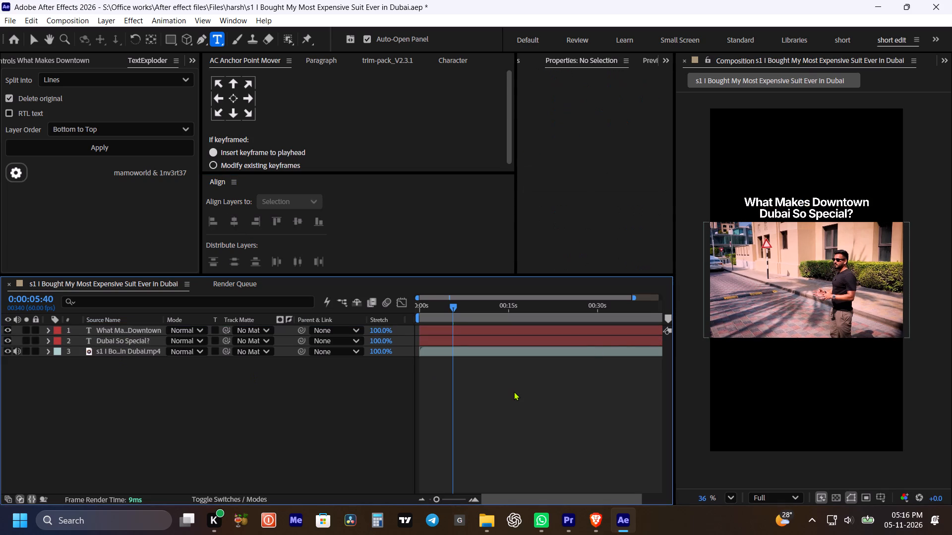
Show the title/action safe guides over the composition.
left_click(514, 391)
left_click(582, 448)
key("apostrophe")
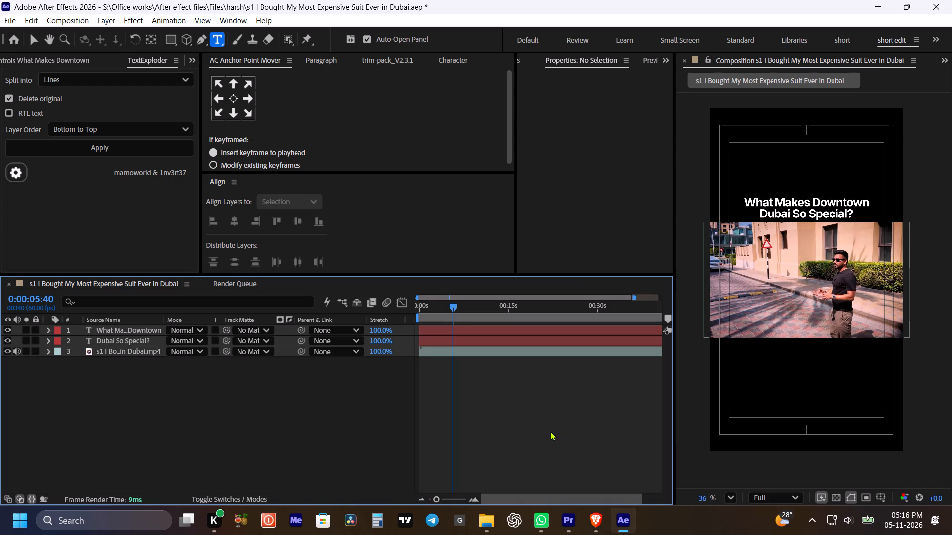
Nudge the "What Makes Downtown" line up by about 6 px.
left_click(475, 330)
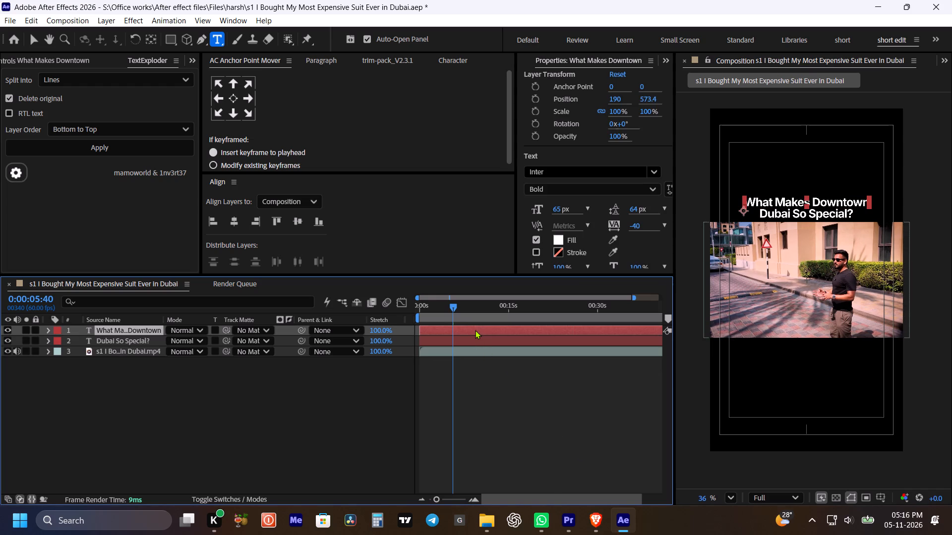
key("Up")
key("Up")
Centre the anchor points of the "What Makes Downtown" and "Dubai So Special?" text layers.
left_click(229, 97)
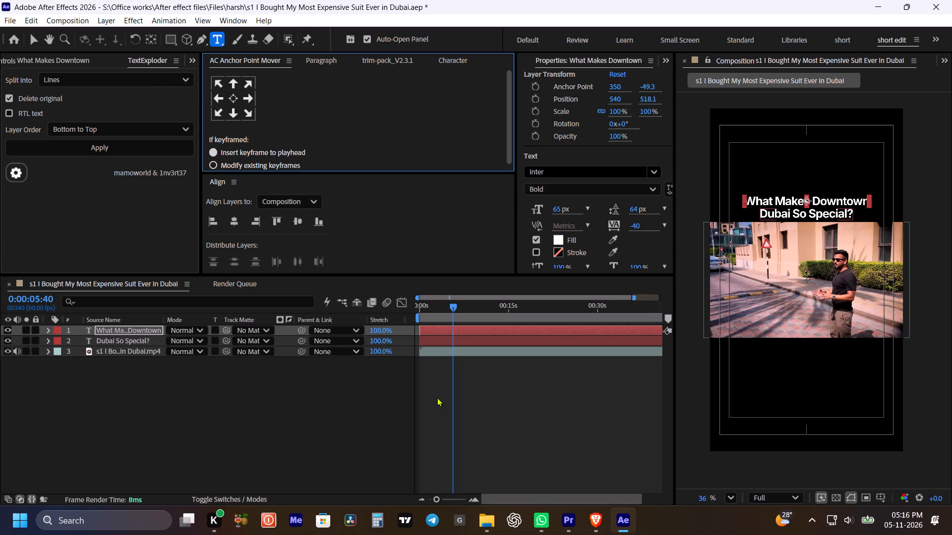
left_click(439, 343)
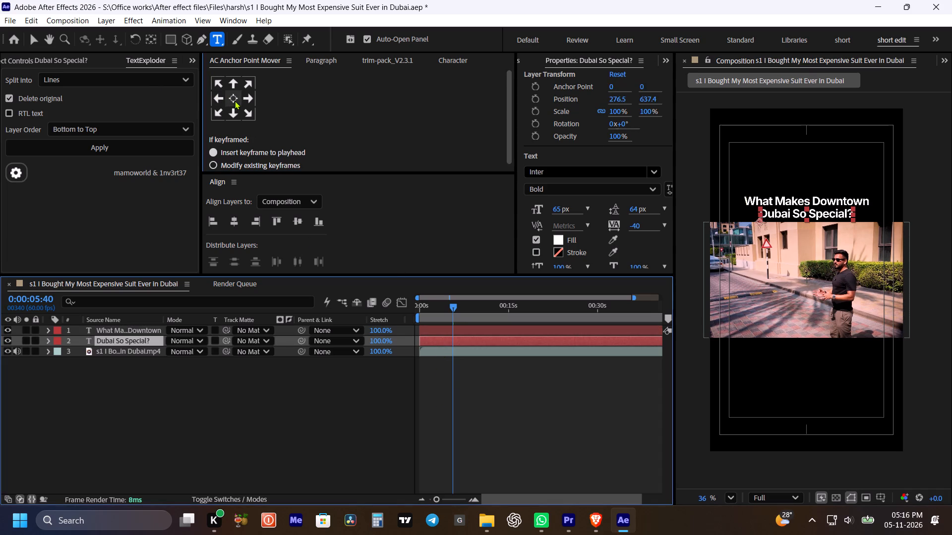
left_click(235, 101)
Save the project.
left_click(515, 440)
key("ctrl+s")
left_click(515, 442)
Switch to the Brave browser and open the bookmarked YouTube video downloader site, vd6s.net.
left_click(591, 508)
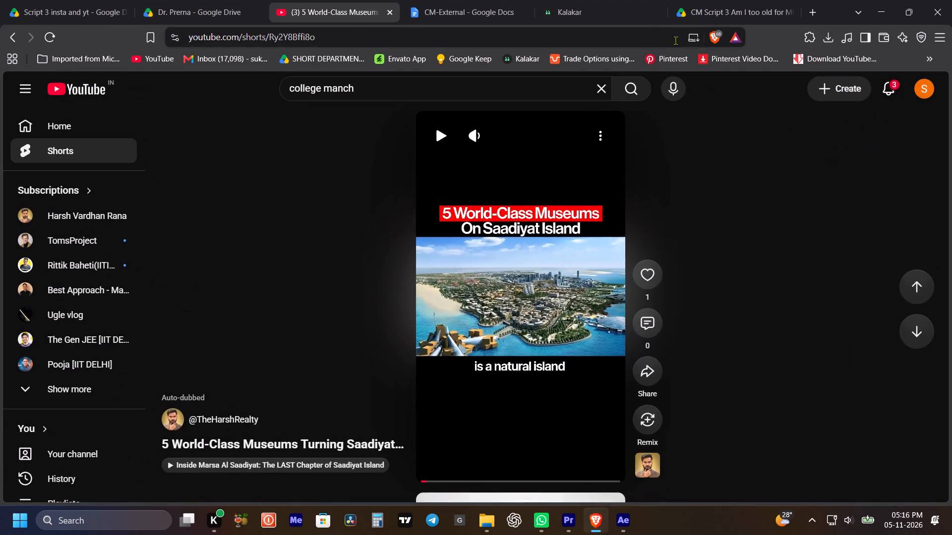
left_click(563, 0)
left_click(720, 6)
left_click(807, 63)
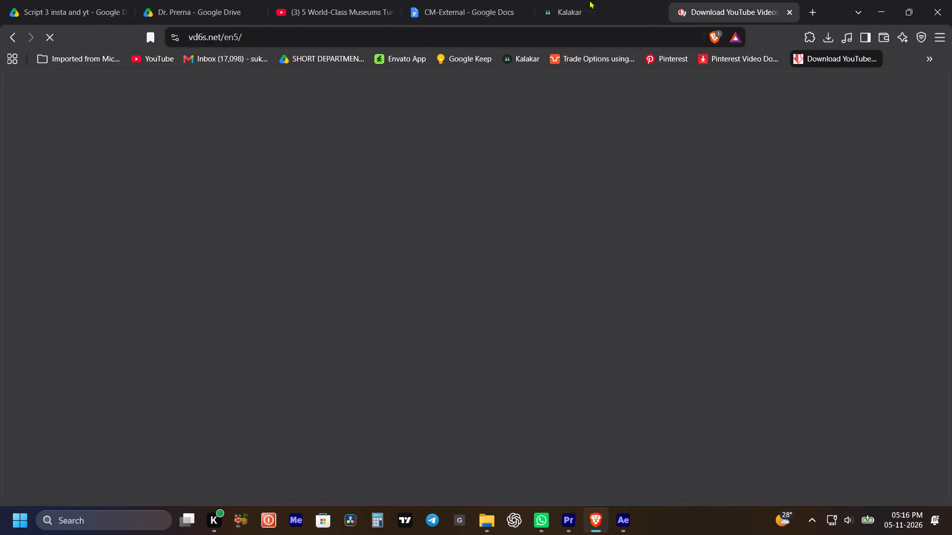
left_click(306, 13)
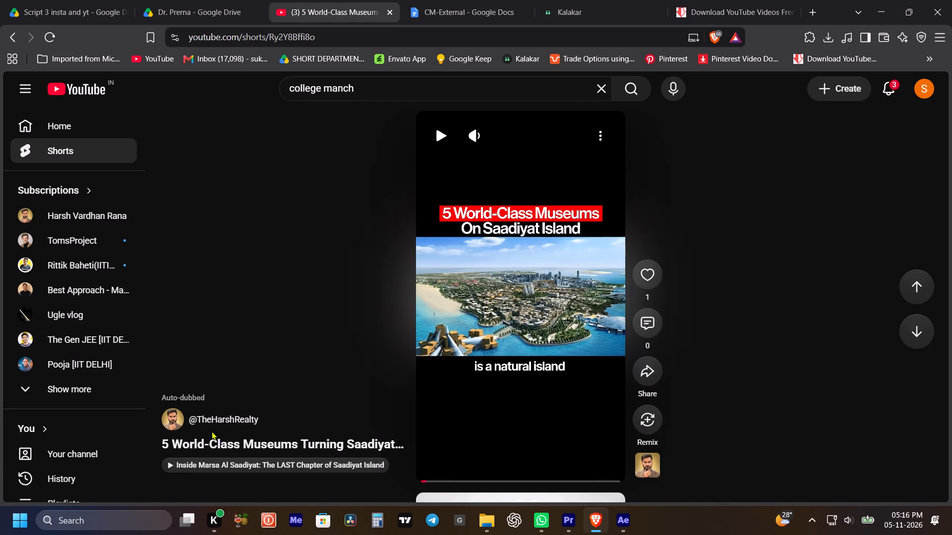
left_click(212, 420)
scroll(379, 345, "down", 5)
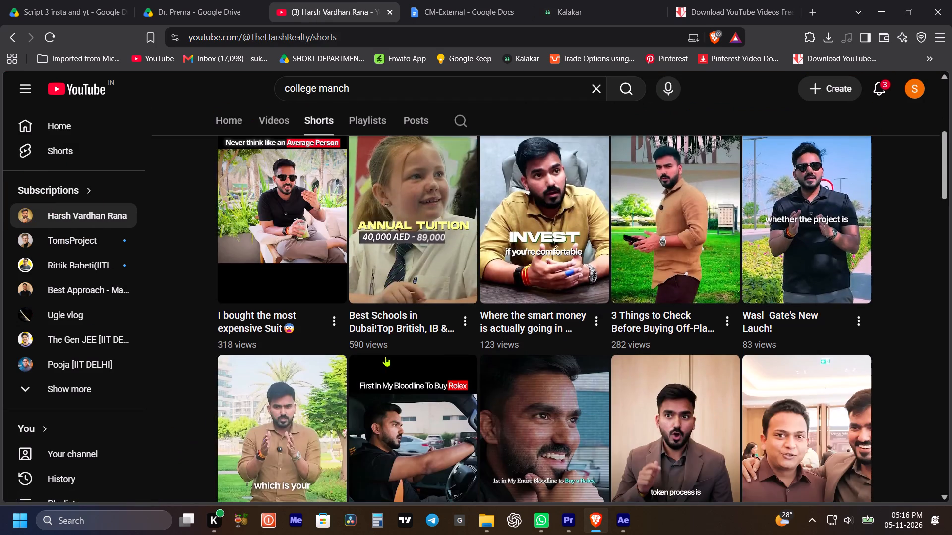
scroll(375, 348, "up", 4)
scroll(367, 345, "down", 3)
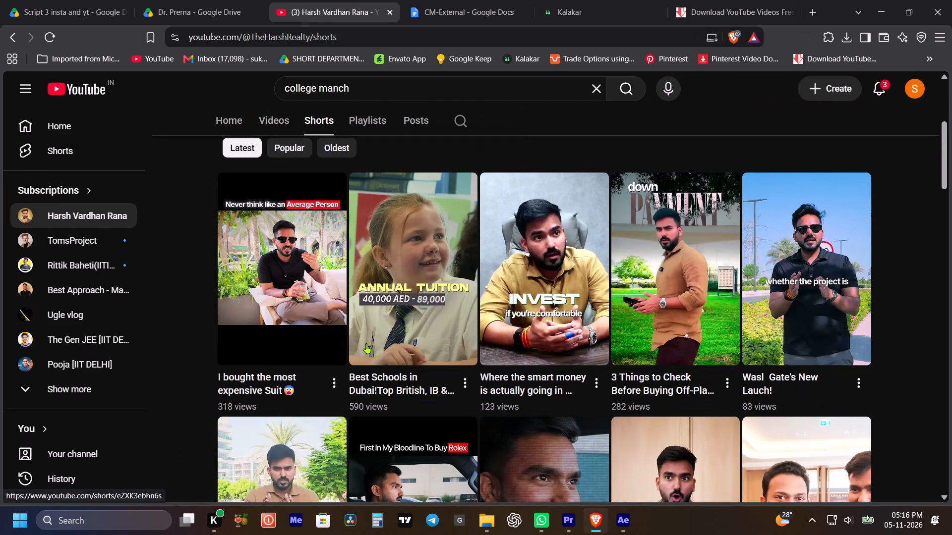
scroll(366, 343, "up", 4)
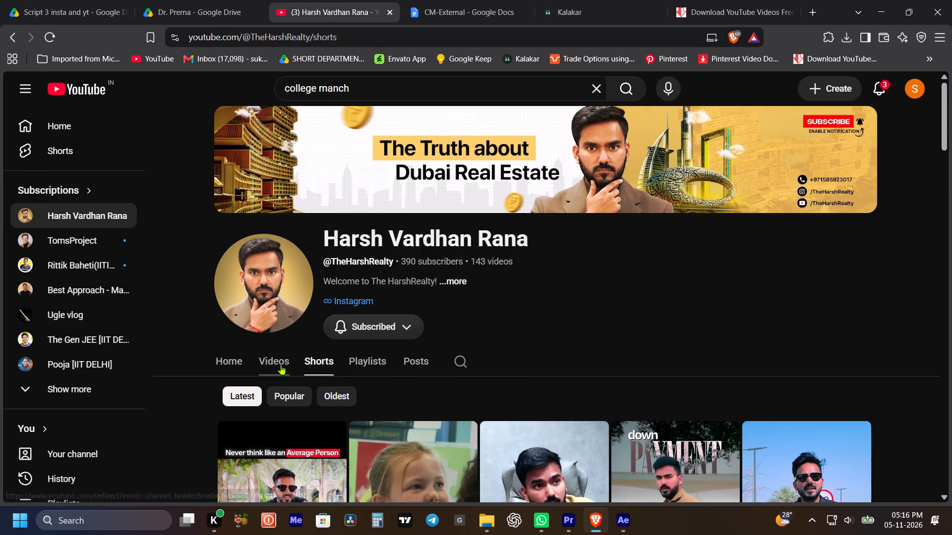
left_click(281, 365)
scroll(559, 323, "down", 3)
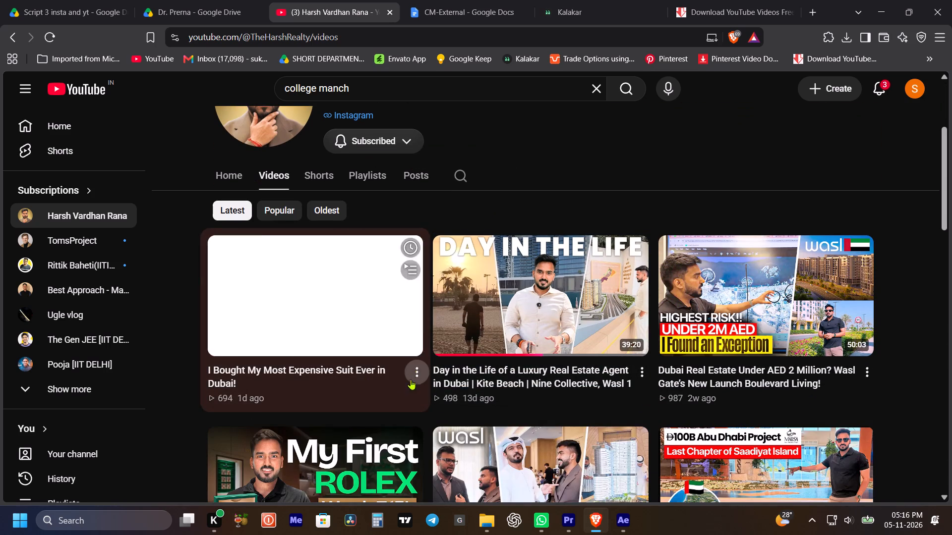
left_click(415, 369)
left_click(488, 449)
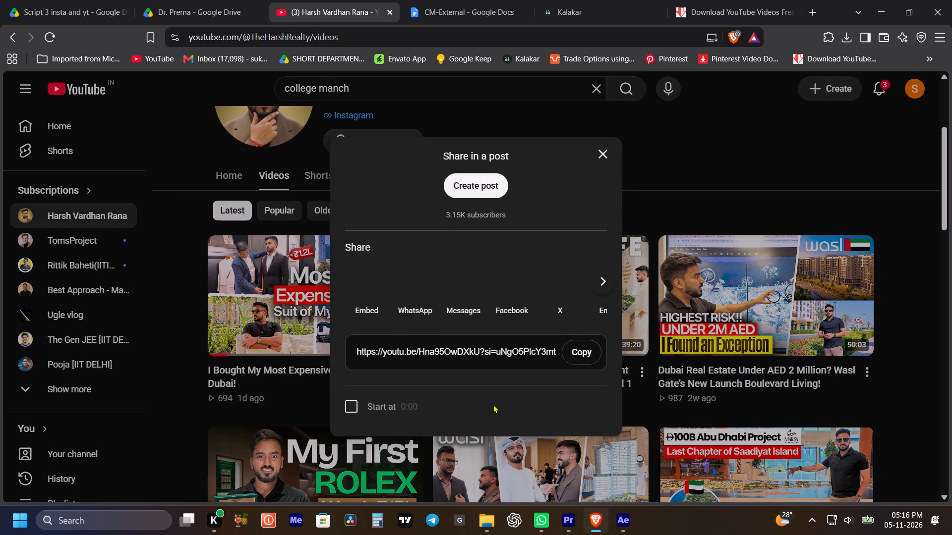
double_click(581, 353)
left_click(608, 147)
left_click(654, 154)
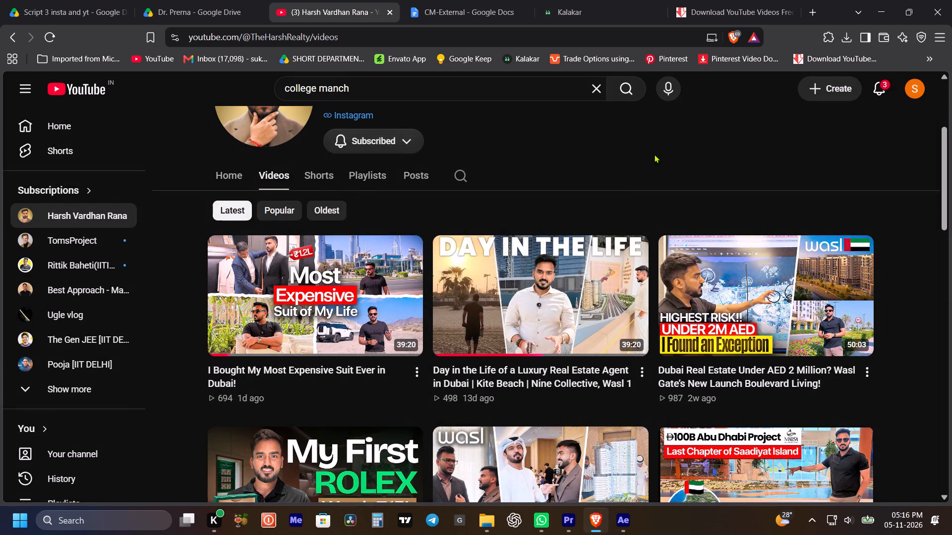
scroll(652, 156, "up", 4)
Submit the copied video link to the YouTube video downloader.
left_click(765, 0)
left_click_drag(582, 285, 570, 287)
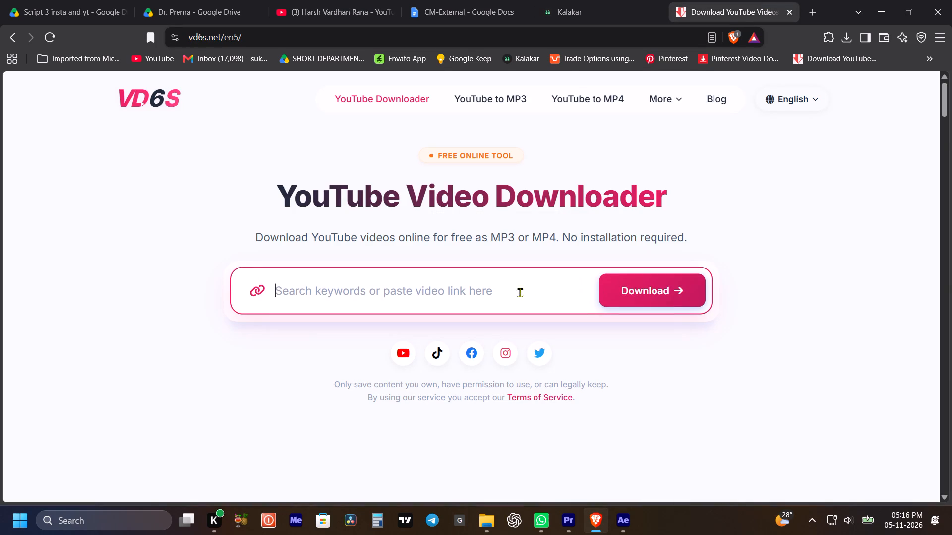
left_click(503, 293)
left_click(388, 281)
key("ctrl+v")
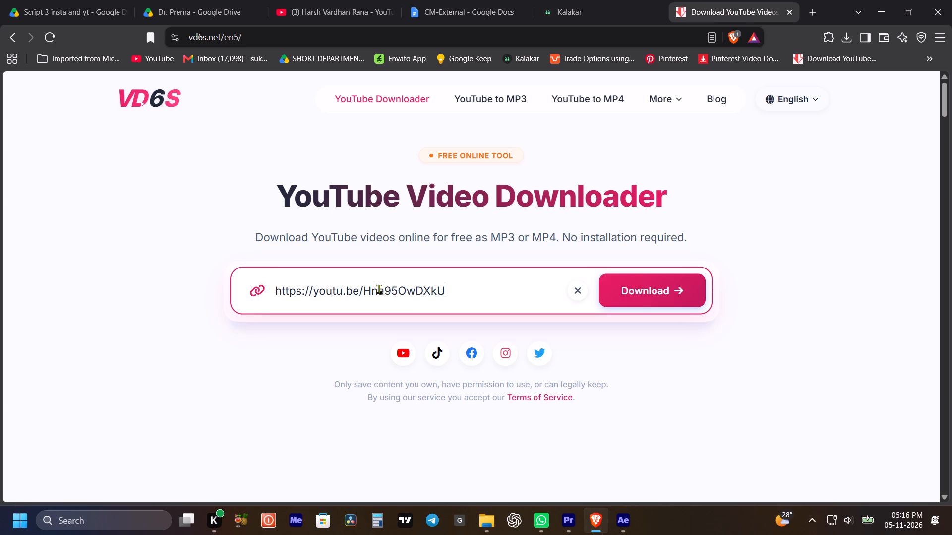
left_click(638, 292)
Request the download of the suit video's thumbnail at 1280 × 720.
scroll(610, 341, "down", 4)
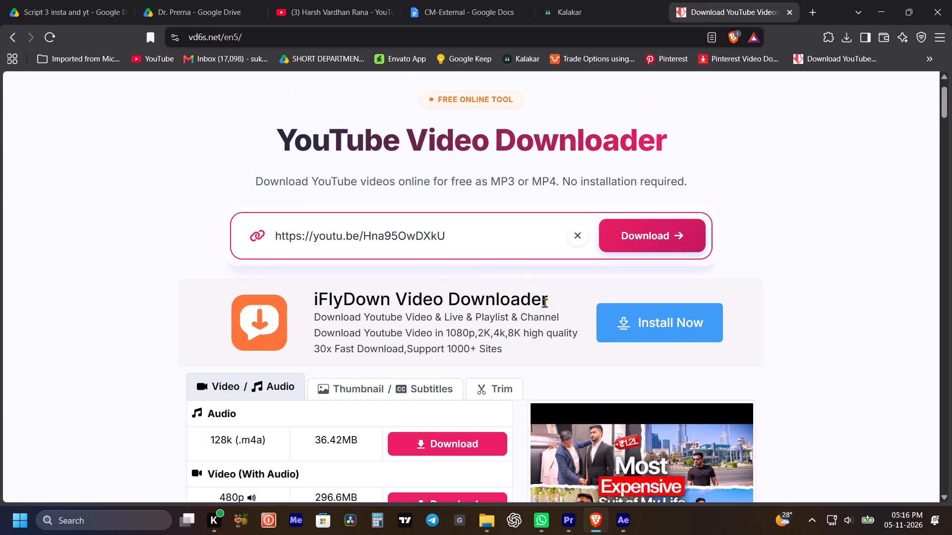
scroll(573, 372, "down", 3)
left_click(409, 193)
scroll(429, 243, "down", 3)
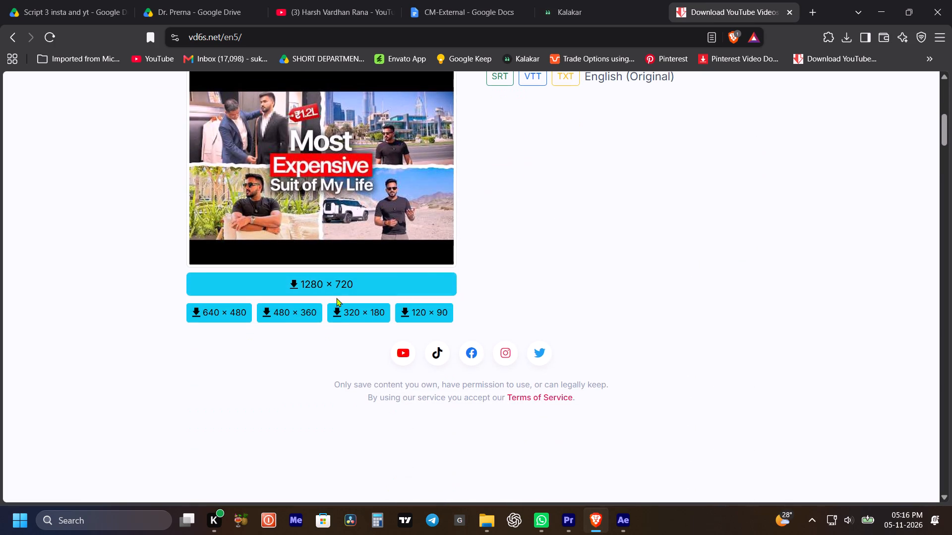
left_click(335, 287)
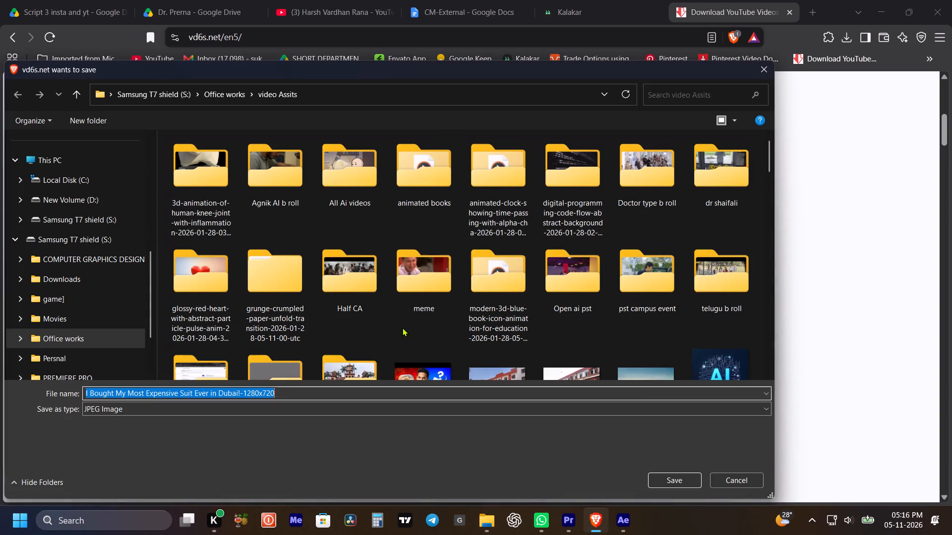
Save the 1280x720 thumbnail JPEG under its suggested name on New Volume (D:).
key("ctrl+c")
key("ctrl+c")
key("ctrl+c")
key("ctrl+c")
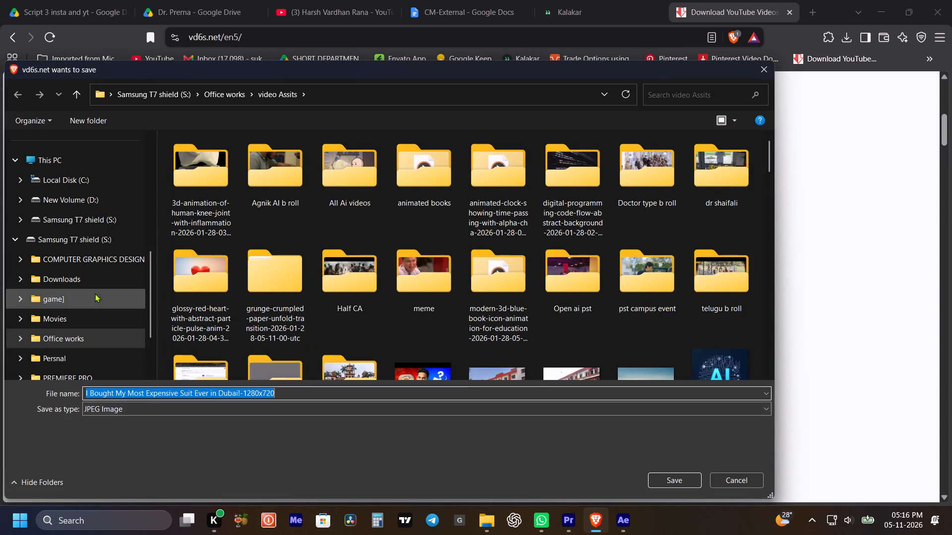
left_click(83, 211)
left_click(91, 201)
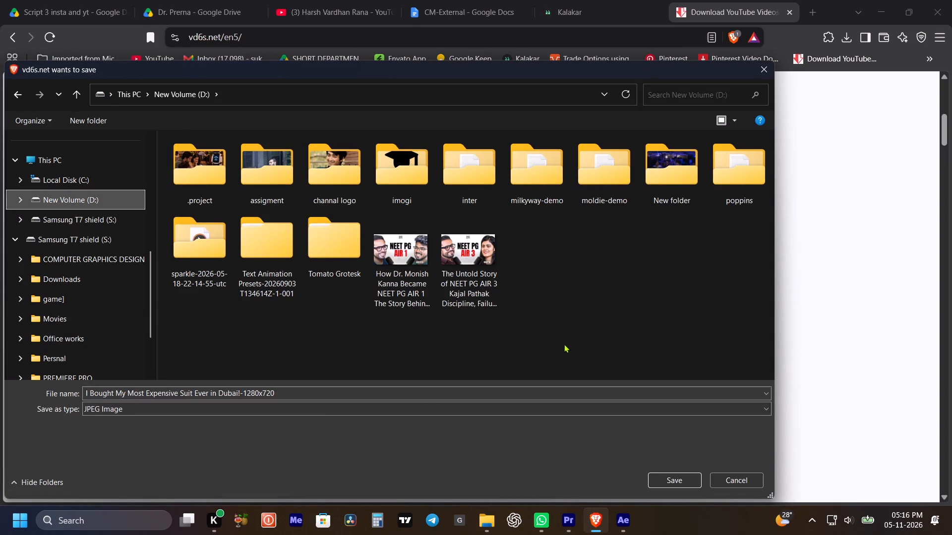
left_click(694, 478)
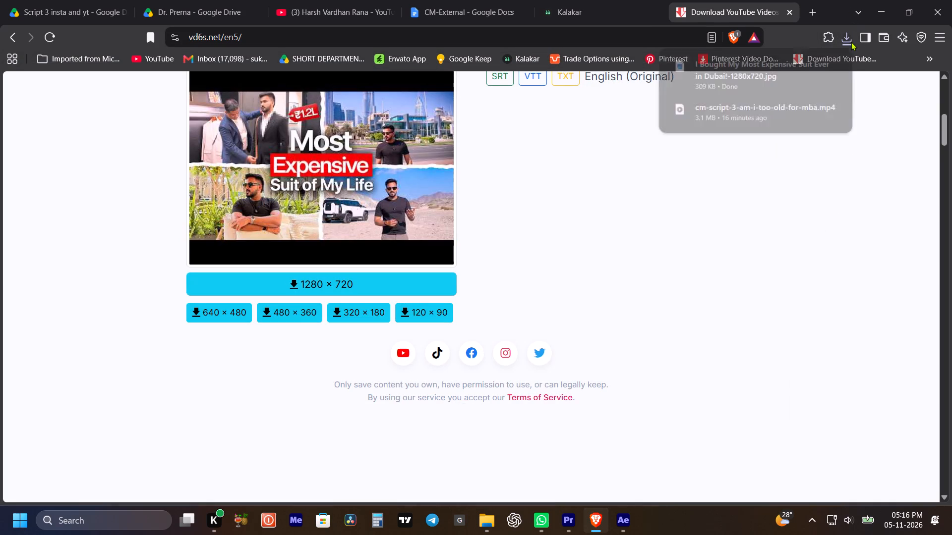
Bring the downloaded thumbnail JPG from the browser into the After Effects project as footage.
left_click_drag(722, 74, 625, 509)
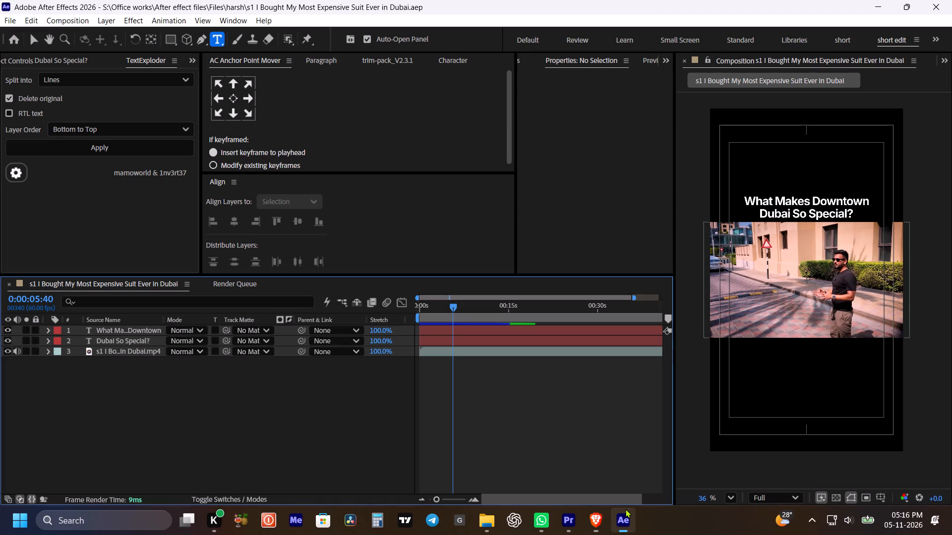
left_click_drag(625, 509, 68, 58)
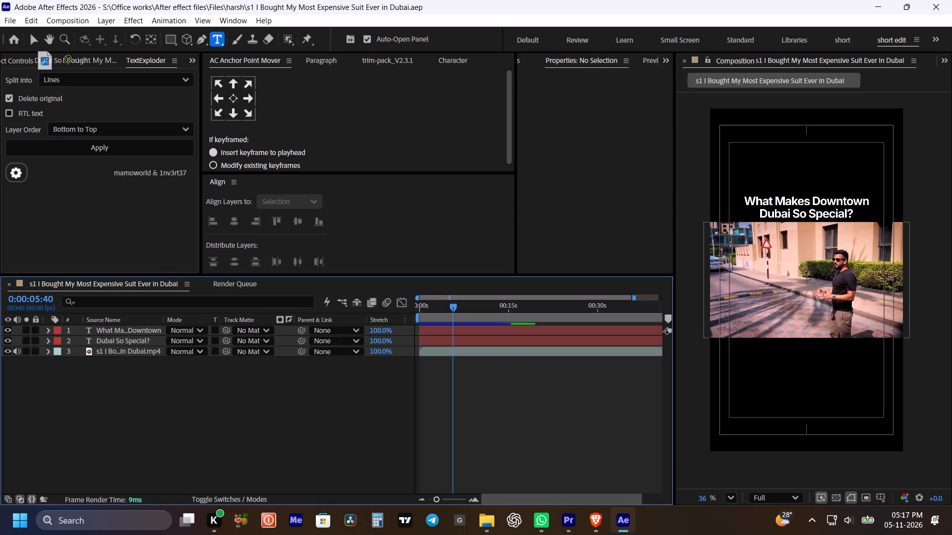
left_click_drag(68, 58, 69, 164)
scroll(58, 63, "up", 3)
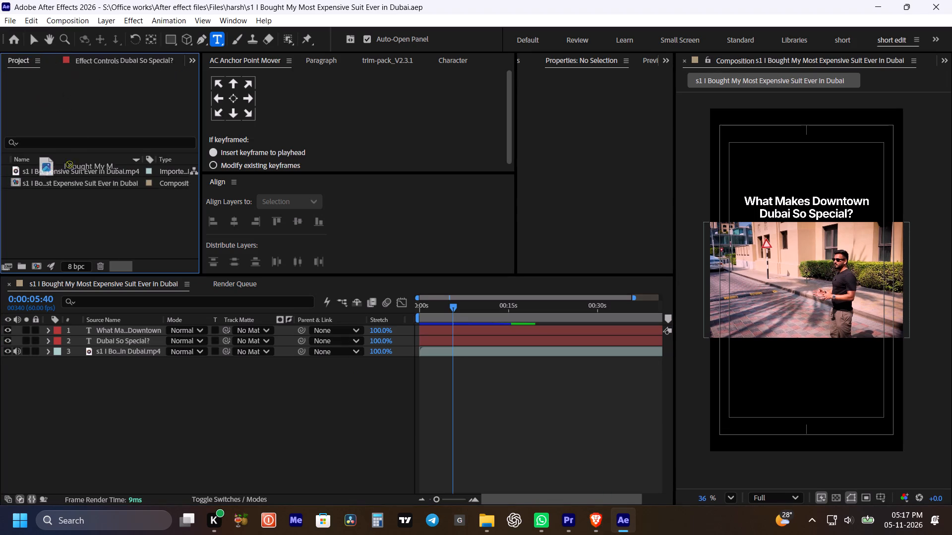
left_click_drag(69, 164, 62, 210)
left_click_drag(558, 419, 548, 416)
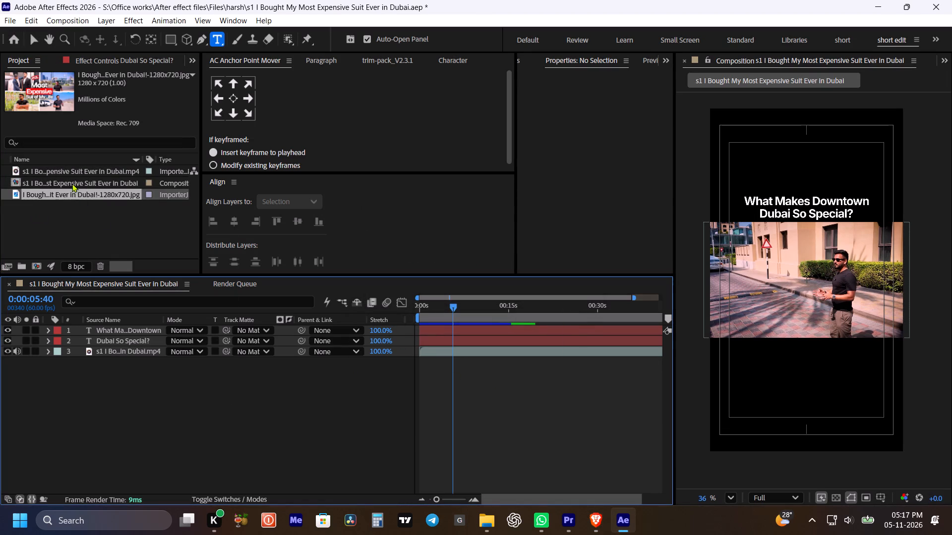
Set the Dubai suit composition's duration to 0:00:55:21 and save the project.
right_click(72, 183)
left_click(135, 192)
left_click(404, 325)
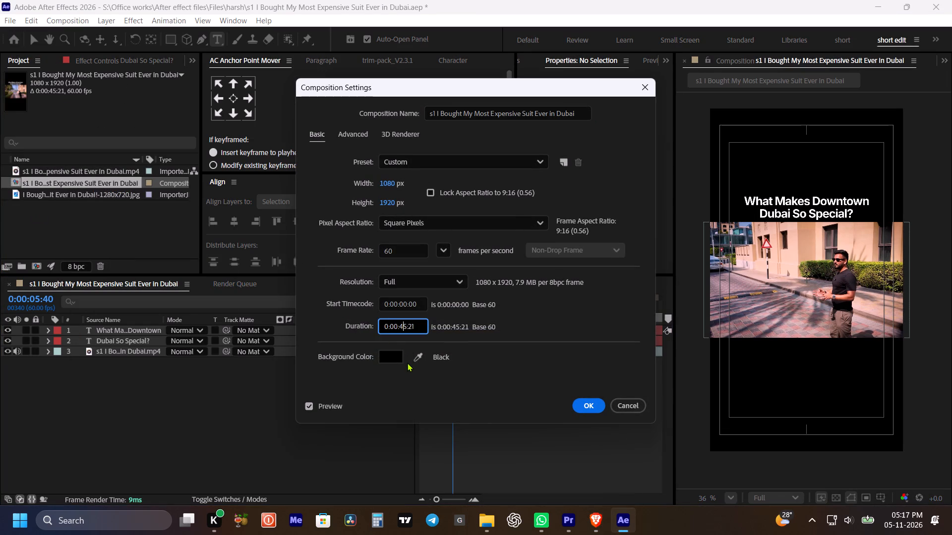
key("BackSpace")
key("5")
key("Return")
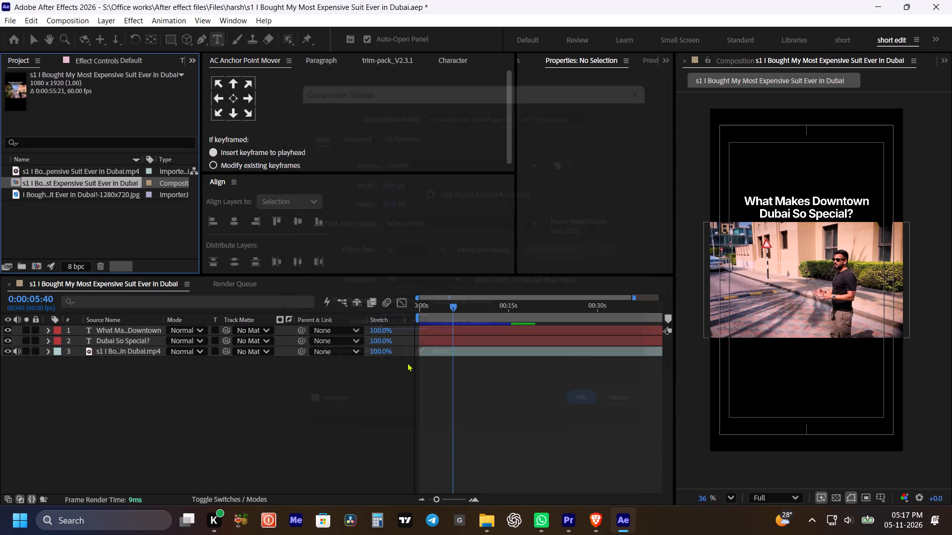
key("ctrl+s")
Extend the out points of both title text layers to 0:00:45:50, at the end of the video clip.
scroll(581, 362, "down", 7, "alt")
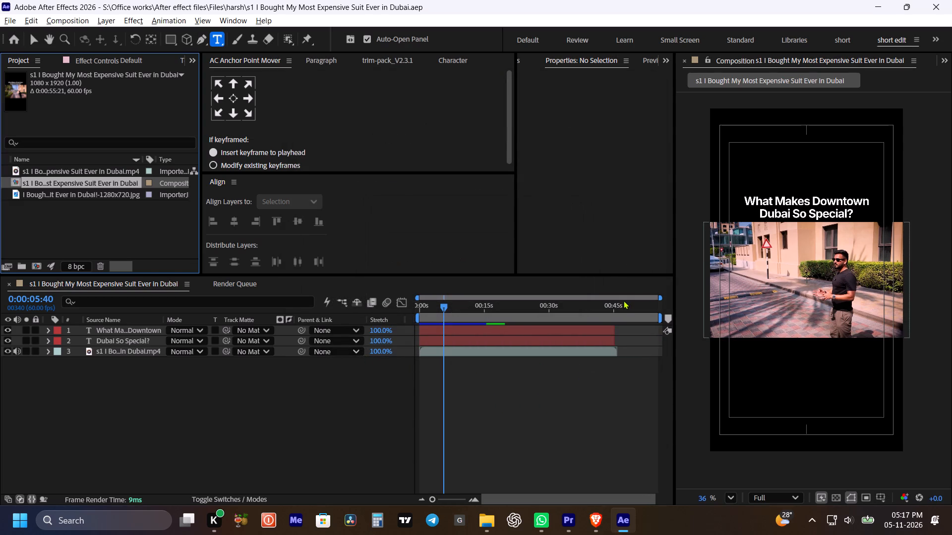
left_click(623, 301)
scroll(626, 330, "up", 5, "alt")
key("space")
left_click_drag(487, 388, 594, 418)
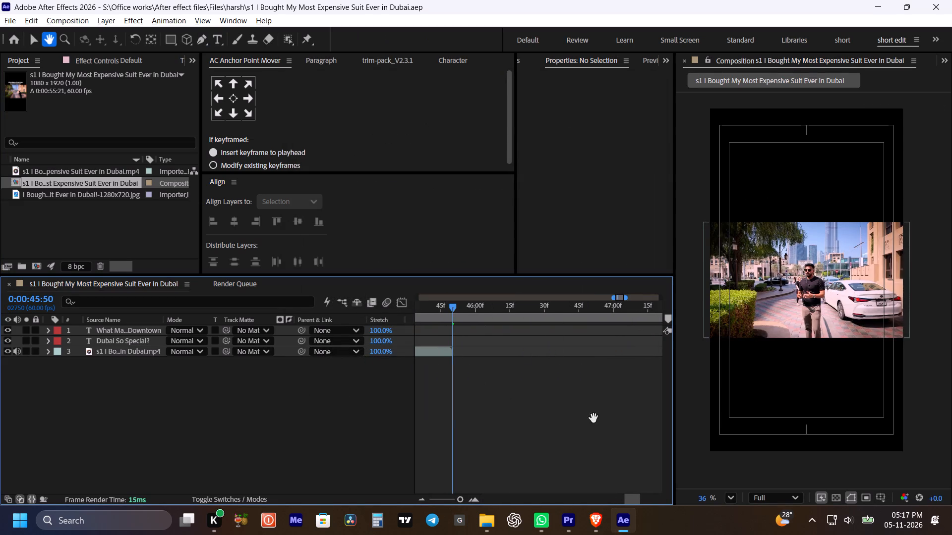
left_click_drag(594, 418, 595, 418)
key("space")
left_click_drag(500, 375, 588, 411)
left_click(469, 340)
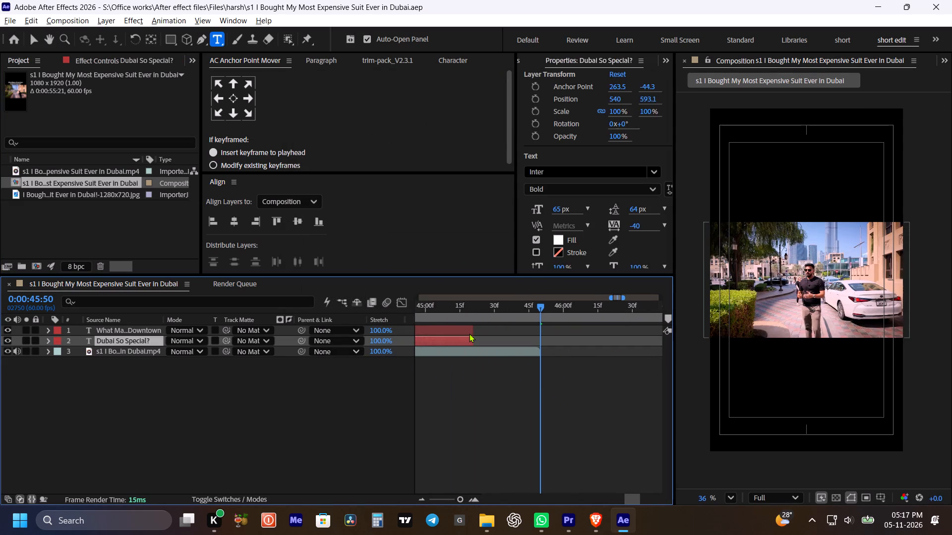
left_click(469, 333, "shift")
key("alt+bracketright")
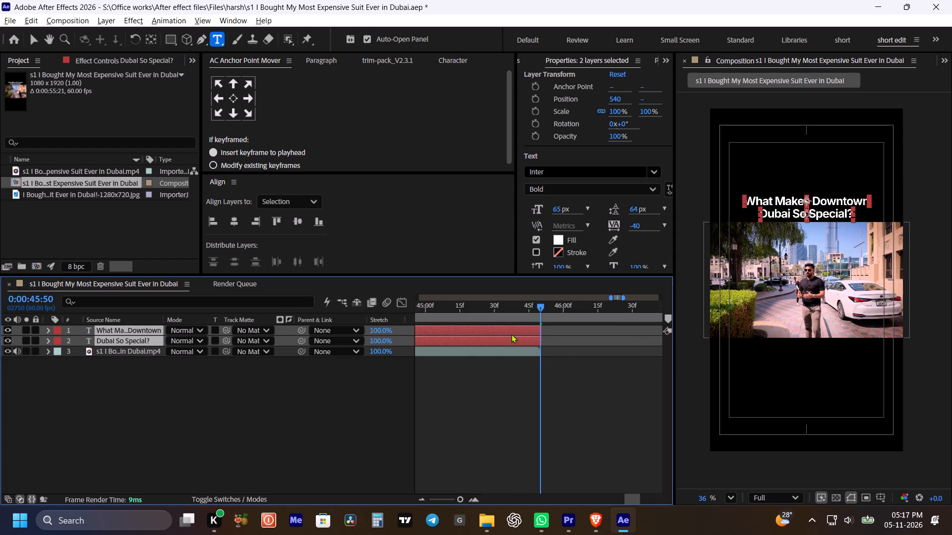
Trim the end of the video layer so it lines up with both title layers at 0:00:45:50.
scroll(511, 334, "up", 2, "alt")
scroll(633, 354, "up", 2, "alt")
left_click_drag(626, 340, 608, 341)
left_click_drag(591, 333, 604, 335)
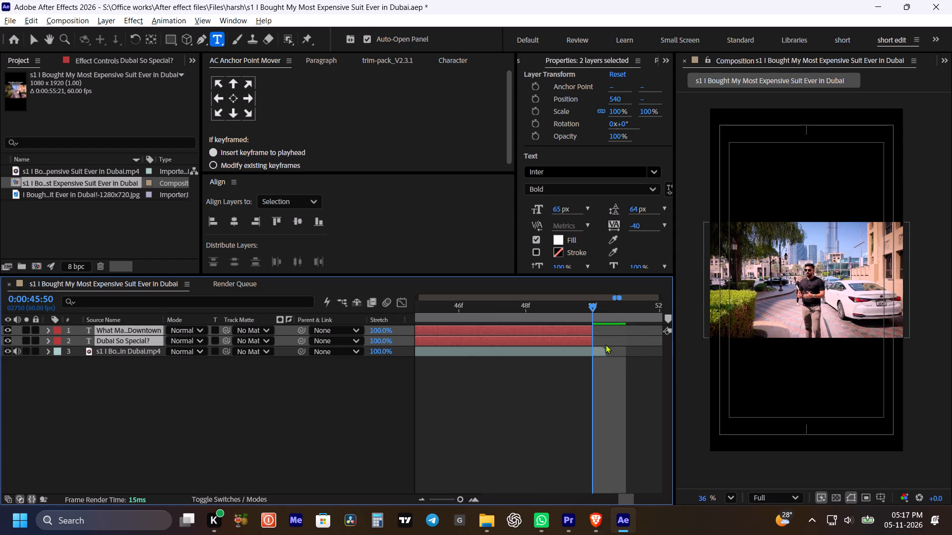
left_click(603, 375)
scroll(599, 375, "up", 2, "alt")
key("space")
left_click_drag(599, 378, 579, 381)
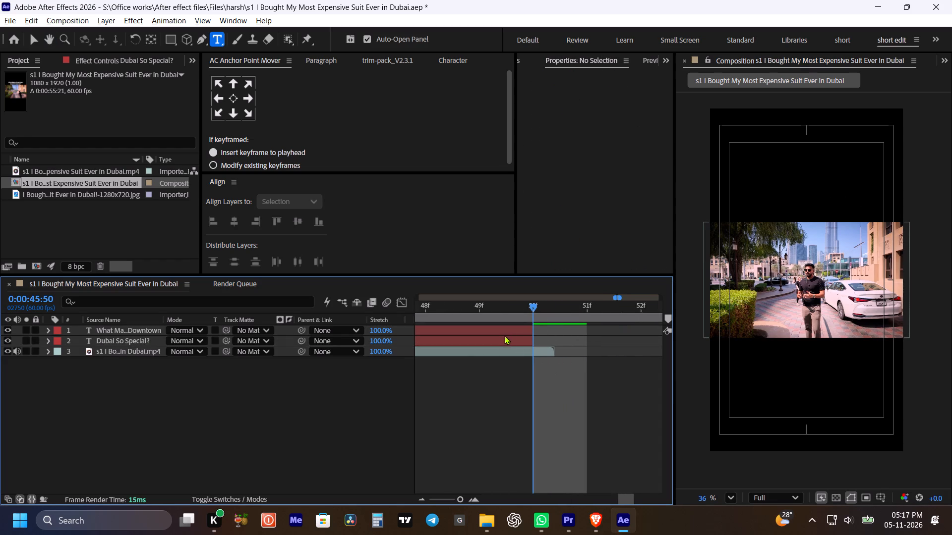
left_click_drag(533, 331, 532, 337)
left_click_drag(553, 350, 538, 348)
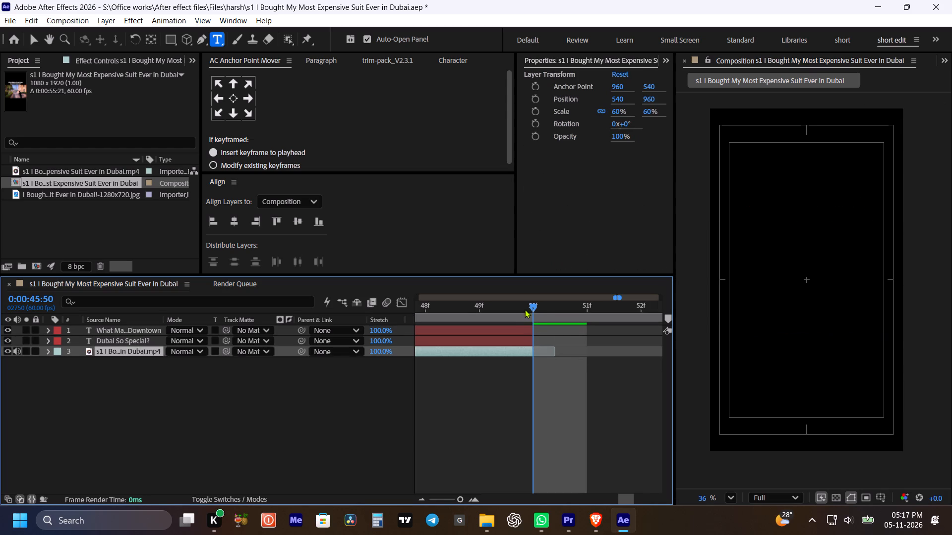
Check the frames around the layers' end point, return the playhead to 0:00:45:50 and save the project.
left_click_drag(525, 309, 547, 316)
left_click_drag(531, 311, 447, 327)
scroll(452, 327, "down", 5, "alt")
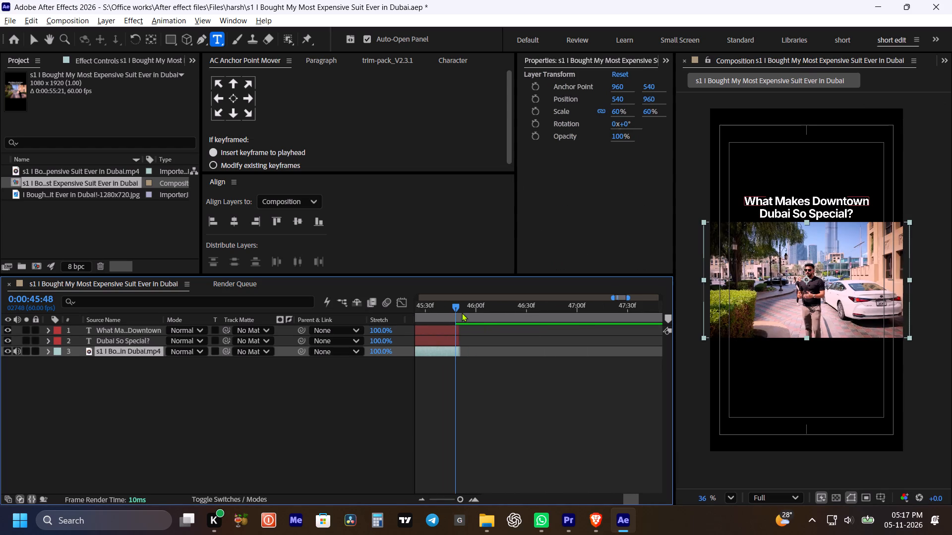
left_click(462, 313)
scroll(465, 324, "up", 3, "alt")
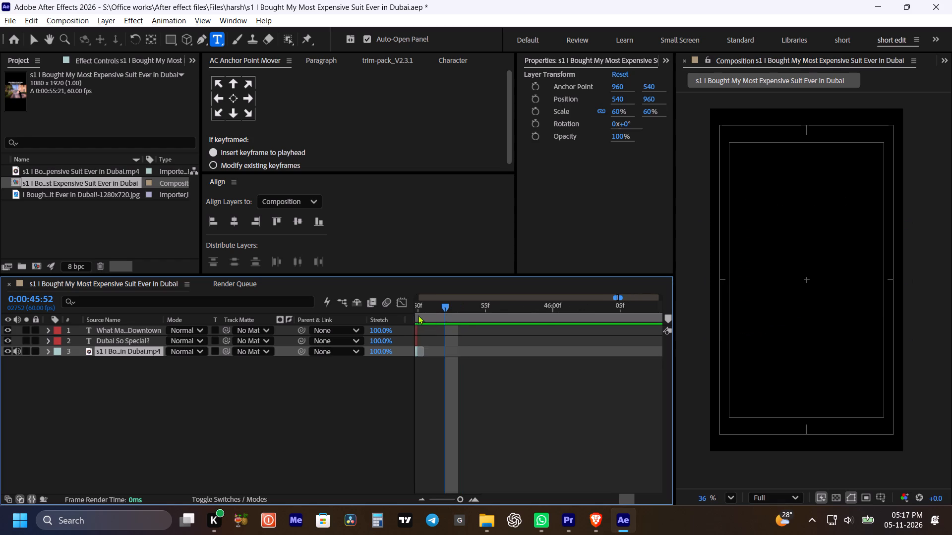
left_click(418, 315)
key("space")
left_click(549, 308)
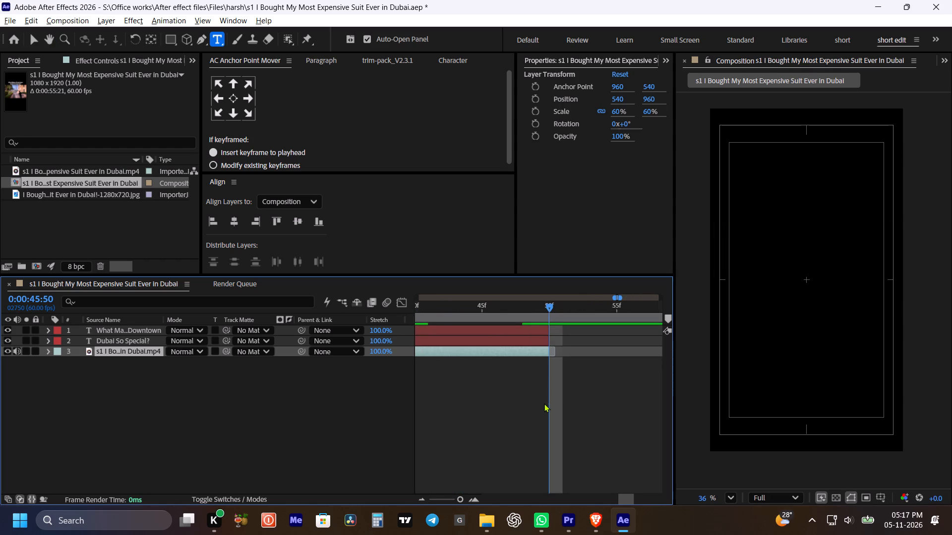
key("ctrl+s")
Add the thumbnail image as the top layer of the composition, starting at 0:00:45:50.
scroll(540, 404, "down", 3, "alt")
left_click(550, 416)
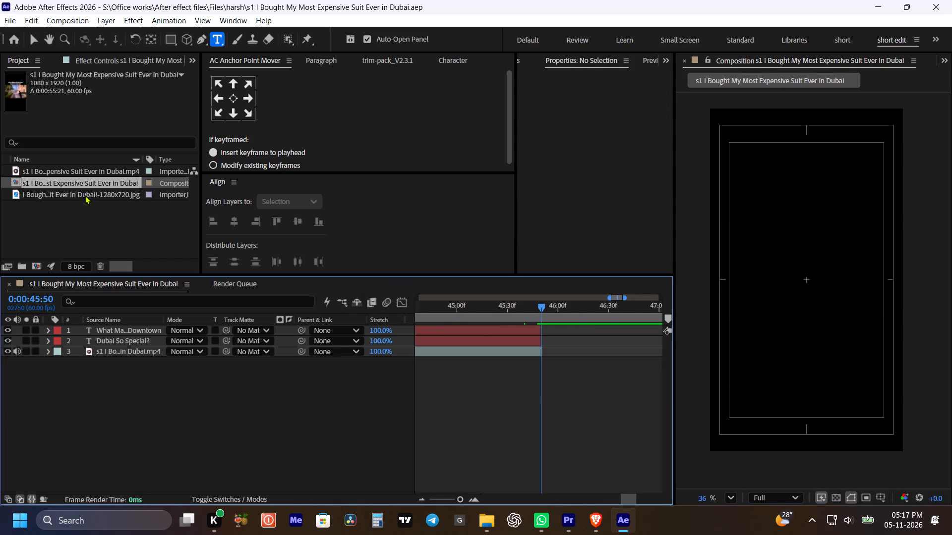
left_click_drag(85, 195, 571, 325)
left_click(592, 328)
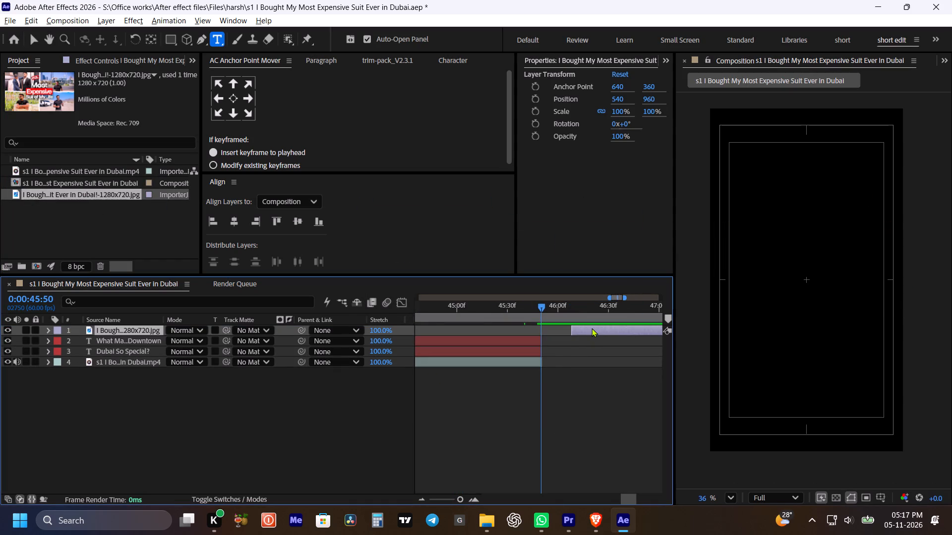
key("bracketleft")
left_click(592, 328)
Scale the thumbnail layer to 83%, centre it vertically and horizontally in the composition, and save the project.
left_click_drag(619, 108, 608, 108)
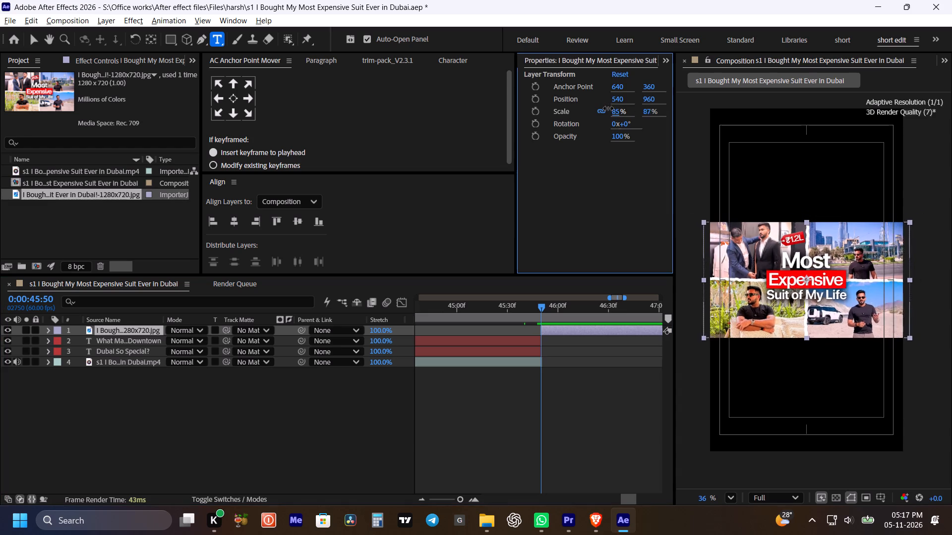
left_click_drag(608, 108, 608, 109)
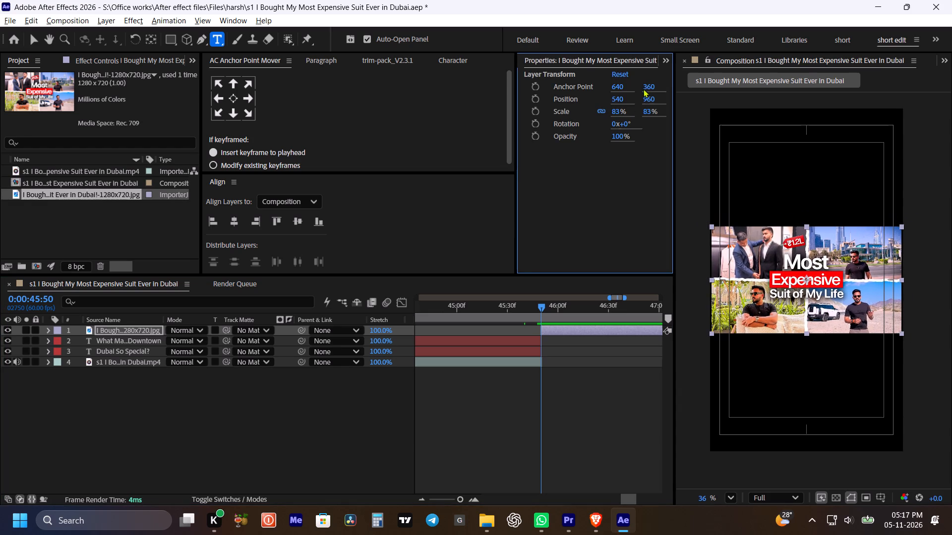
left_click(298, 223)
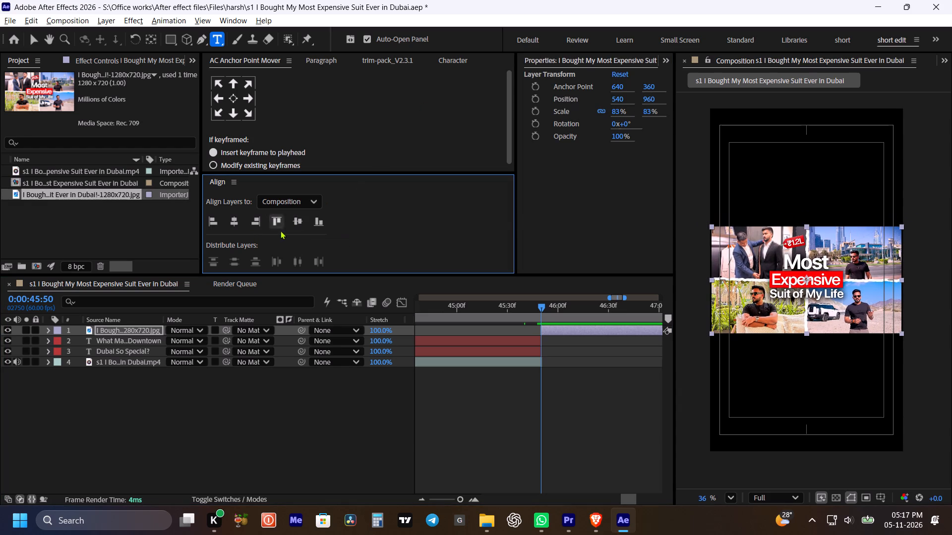
left_click(236, 217)
key("ctrl+s")
left_click_drag(597, 449, 594, 444)
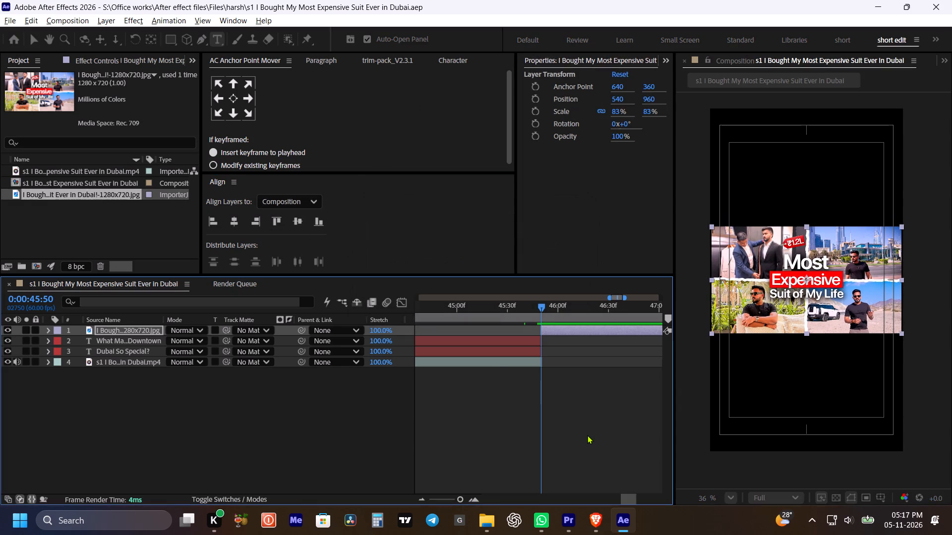
key("ctrl+s")
left_click_drag(586, 435, 582, 428)
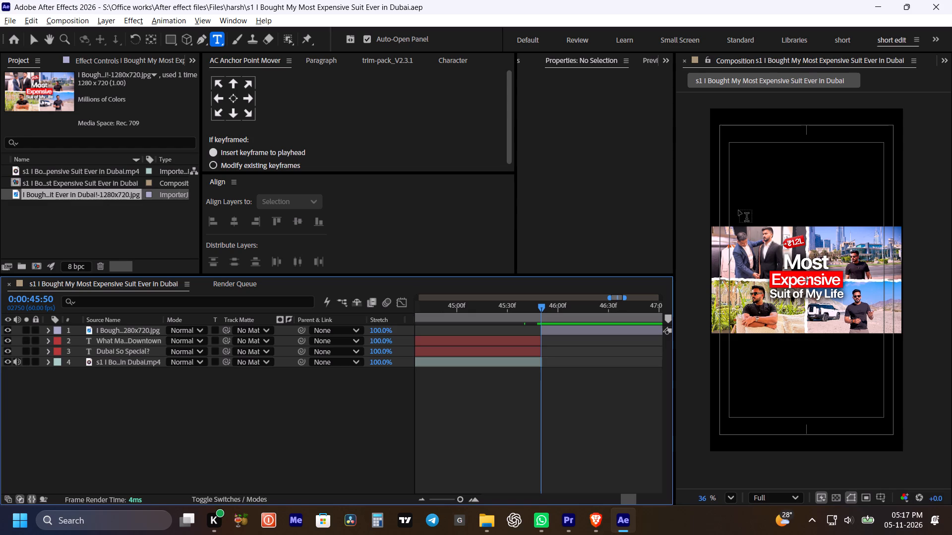
Add the text "Watch full video on YouTube" above the thumbnail.
left_click(739, 211)
key("shift+w")
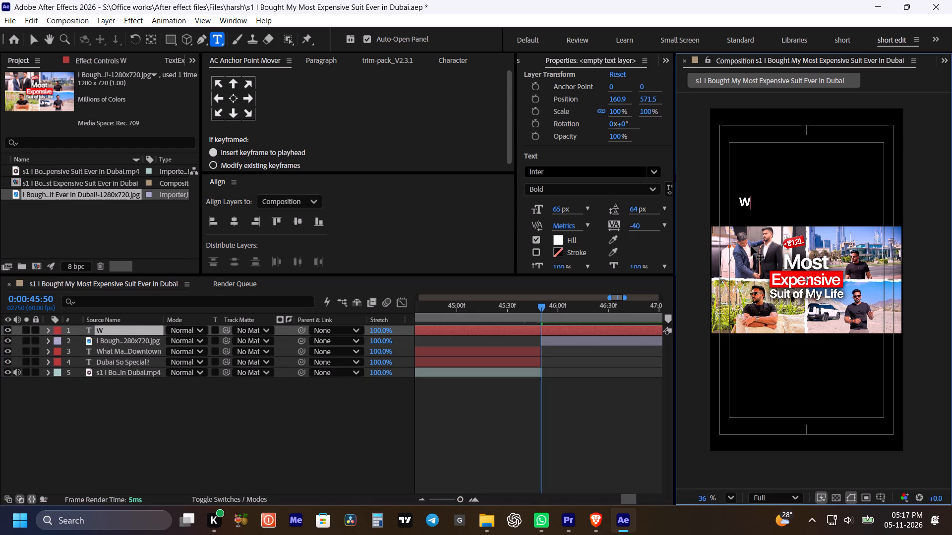
type("atch full v")
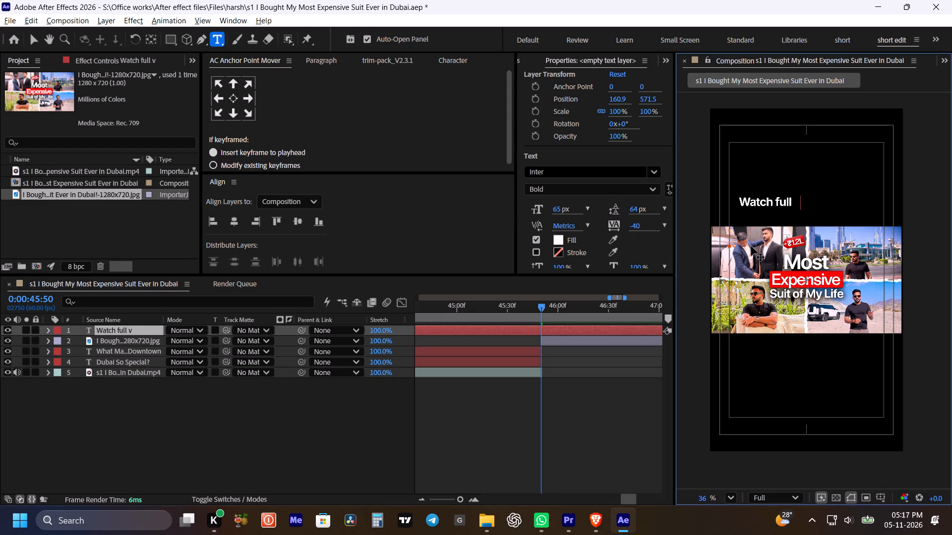
type("ideo")
key("space")
type("on U")
key("BackSpace")
type("You")
type("Tube")
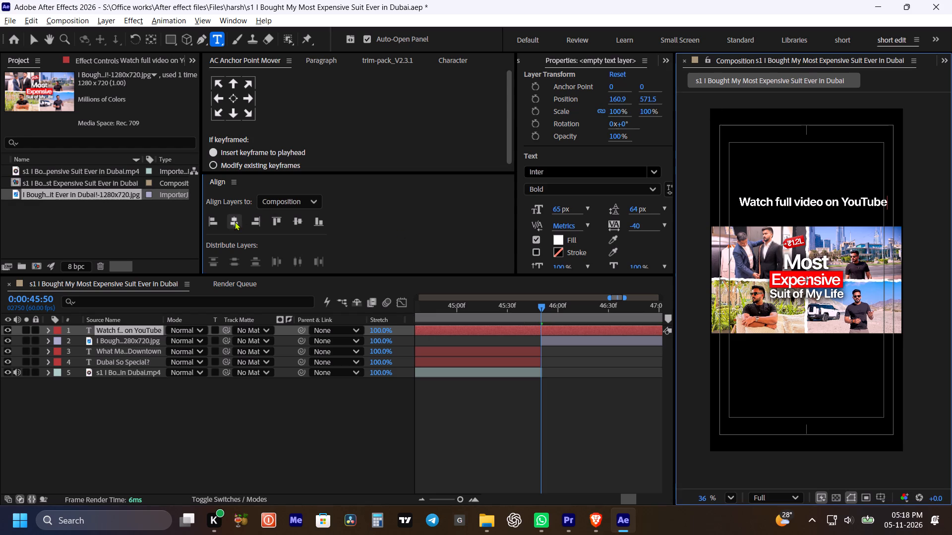
Centre the YouTube text horizontally, centre its anchor point, and set its vertical position to 612.9, just above the thumbnail.
left_click(235, 221)
left_click(231, 94)
left_click_drag(653, 99, 697, 123)
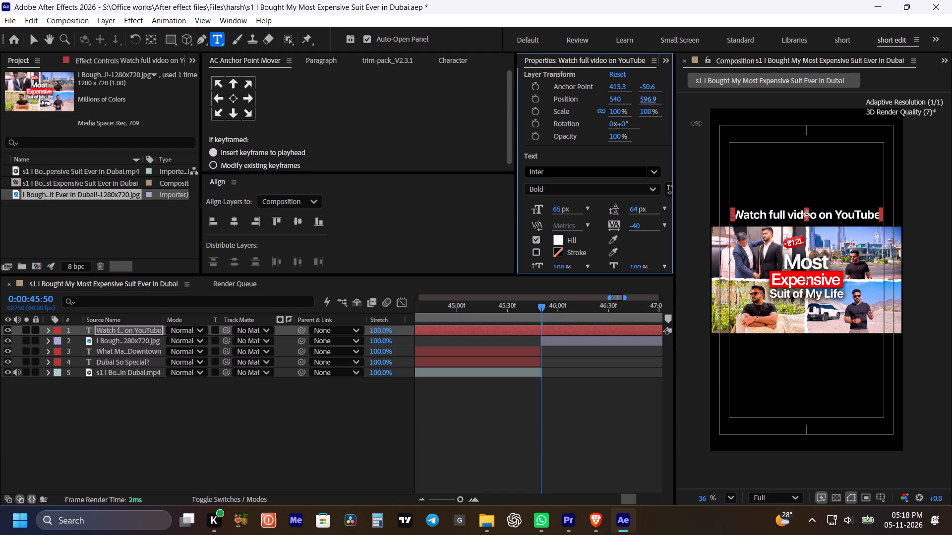
left_click_drag(697, 123, 706, 124)
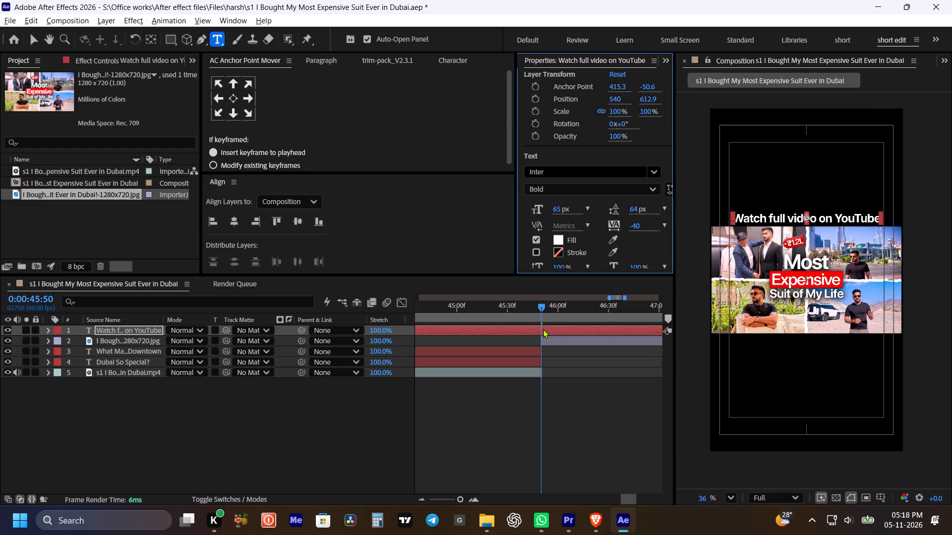
Move the start of the "Watch full video on YouTube" layer to 0:00:45:50.
key("bracketleft")
left_click(580, 418)
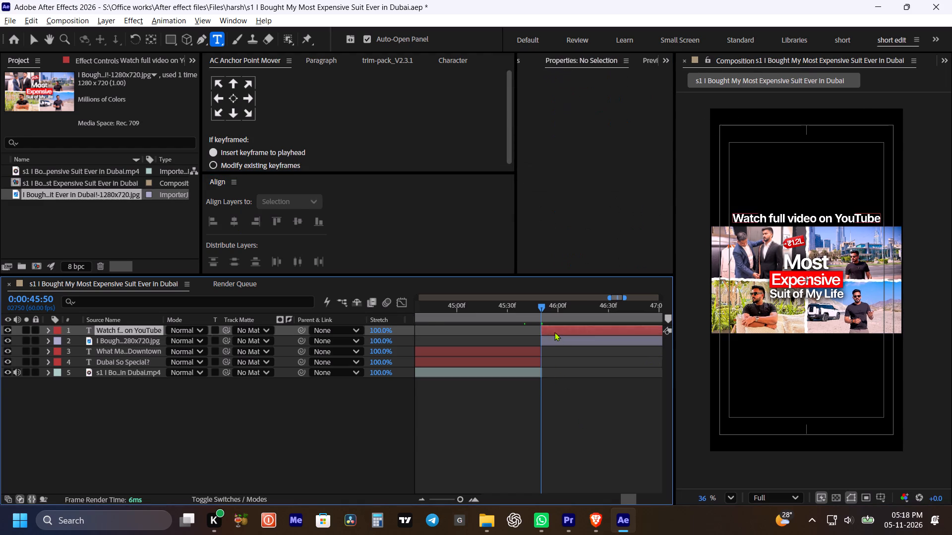
Add an adjustment layer above the YouTube text layer, starting at 0:00:45:50.
left_click(554, 332)
key("1")
key("bracketleft")
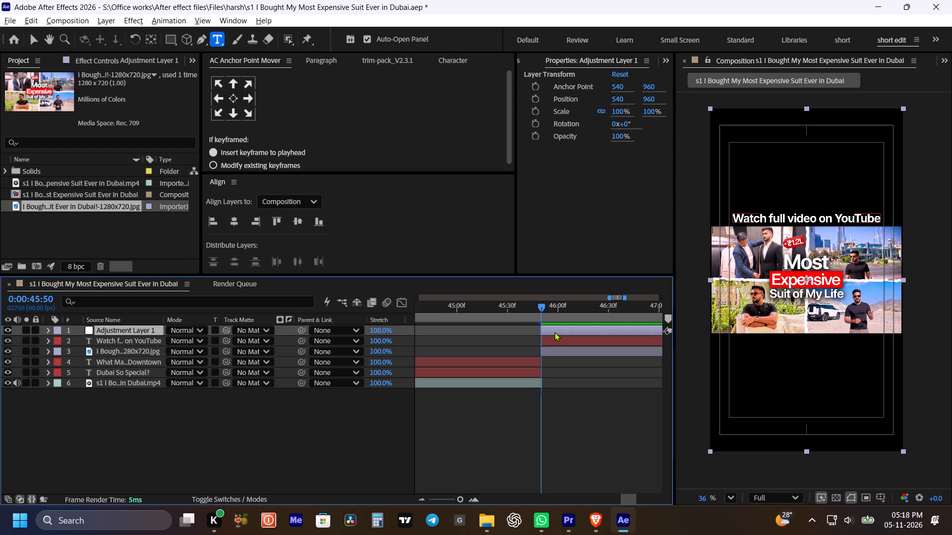
Apply the "zoom out" animation preset from the Client > Student hub folder to the adjustment layer.
left_click(171, 22)
left_click_drag(209, 54, 210, 48)
right_click(209, 54)
left_click(69, 316)
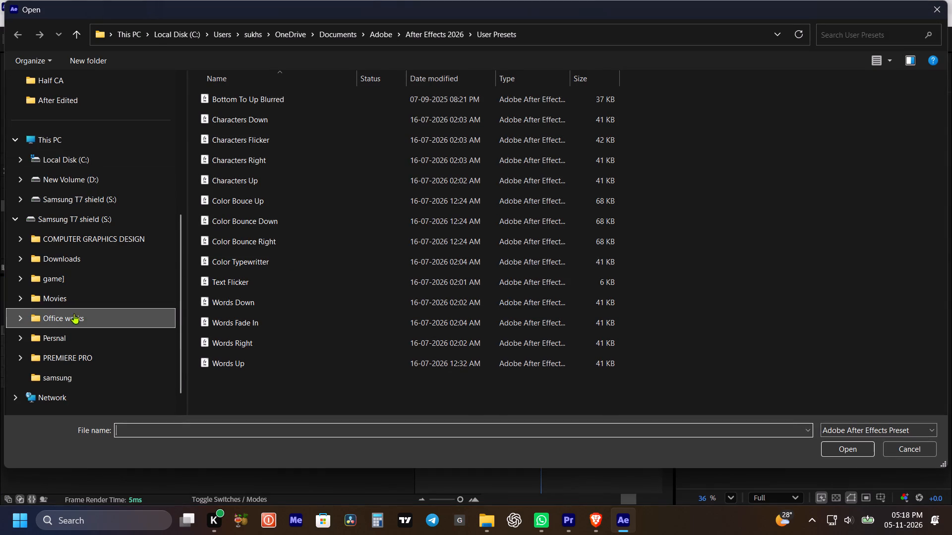
double_click(347, 124)
scroll(470, 234, "down", 4)
double_click(436, 276)
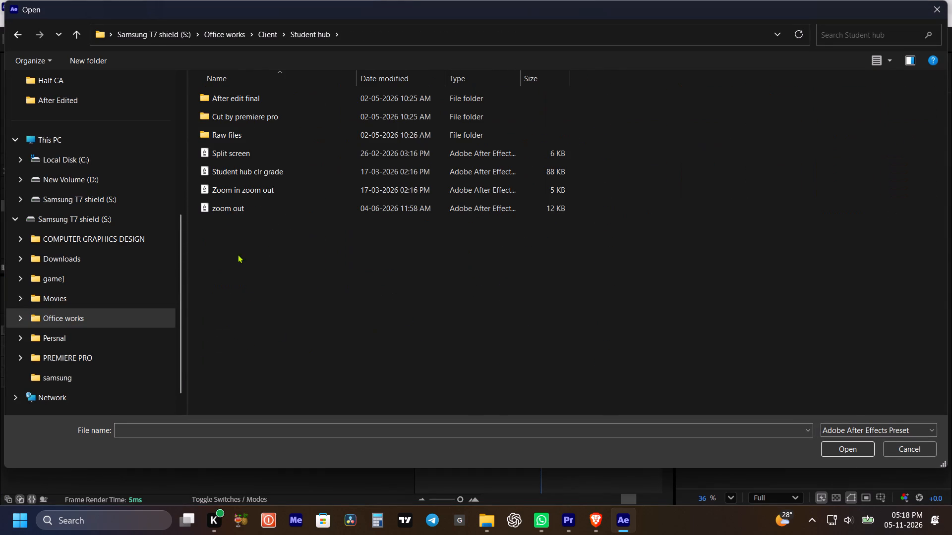
left_click(241, 205)
left_click(845, 450)
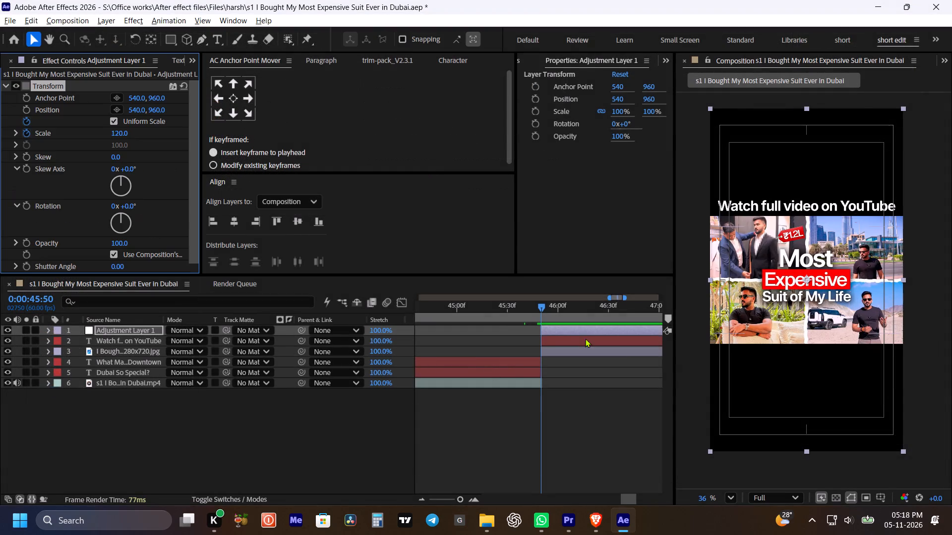
Reveal the adjustment layer's keyframes and delete the Uniform Scale keyframes, keeping only the Scale animation.
left_click(571, 327)
key("u")
left_click_drag(633, 341, 604, 351)
key("Delete")
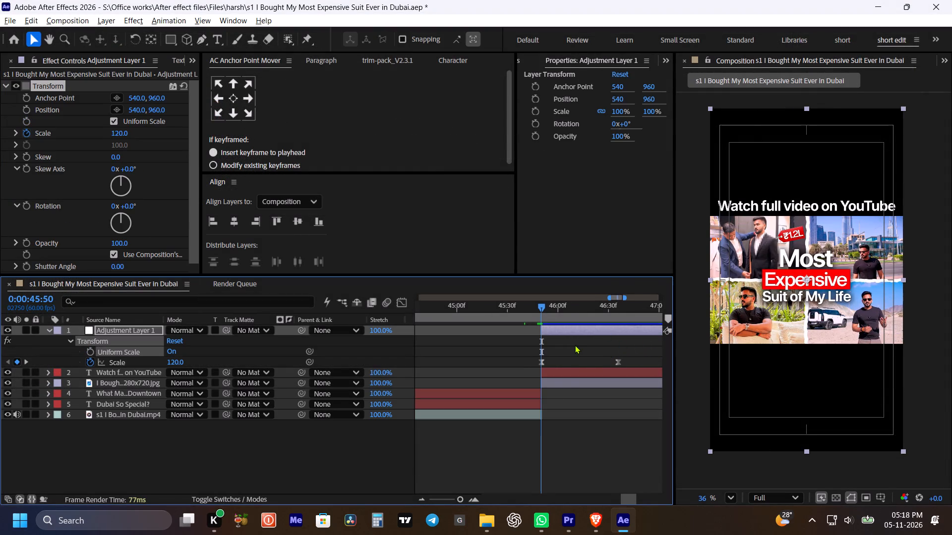
Trim the end of the adjustment layer to 0:00:47:26, collapse its properties and save the project.
scroll(575, 345, "down", 2, "alt")
key("space")
left_click_drag(613, 349, 546, 358)
left_click_drag(534, 308, 540, 310)
key("alt+bracketright")
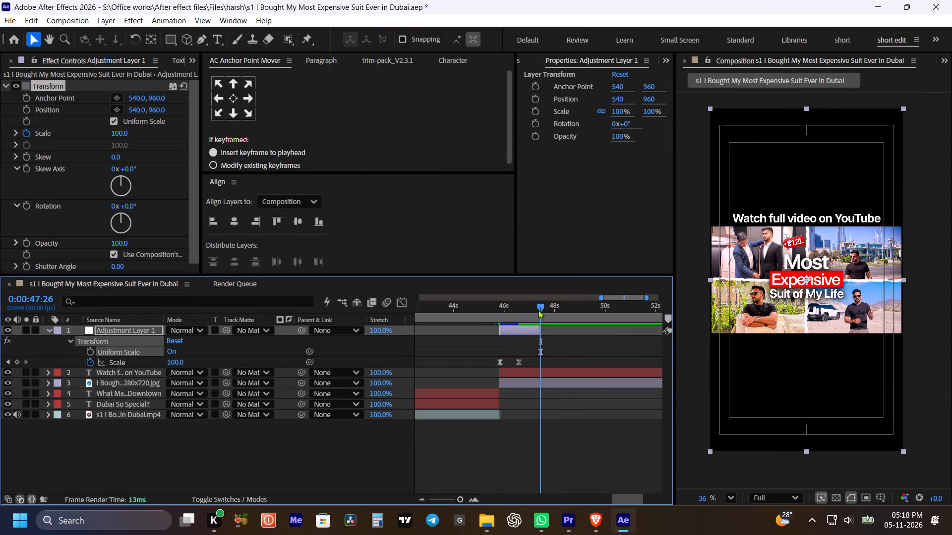
key("ctrl+s")
key("m")
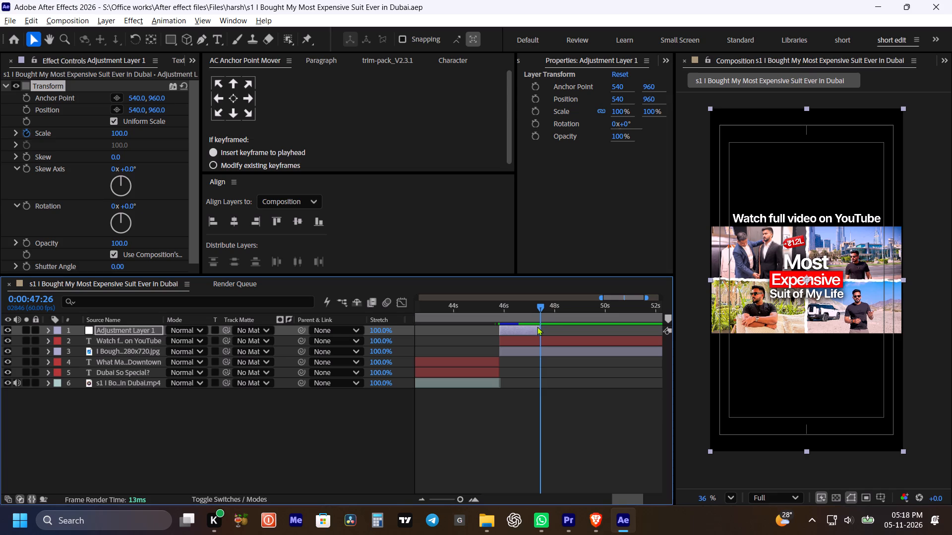
Change the adjustment layer's label colour to Green.
left_click(55, 329)
left_click_drag(80, 197, 87, 216)
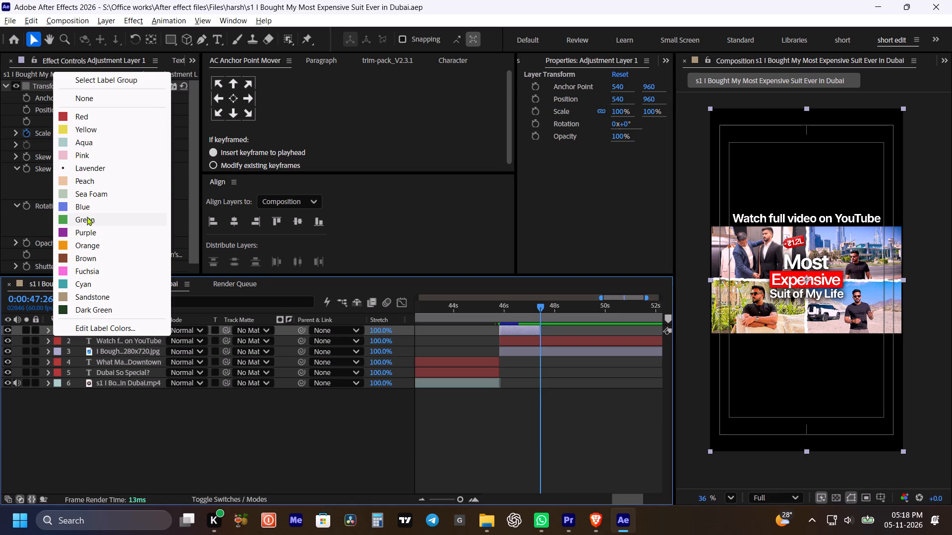
left_click_drag(87, 216, 91, 222)
Play through the cut to the end screen, end the work area at 0:00:47:54 and save the project.
left_click_drag(489, 303, 468, 305)
key("space")
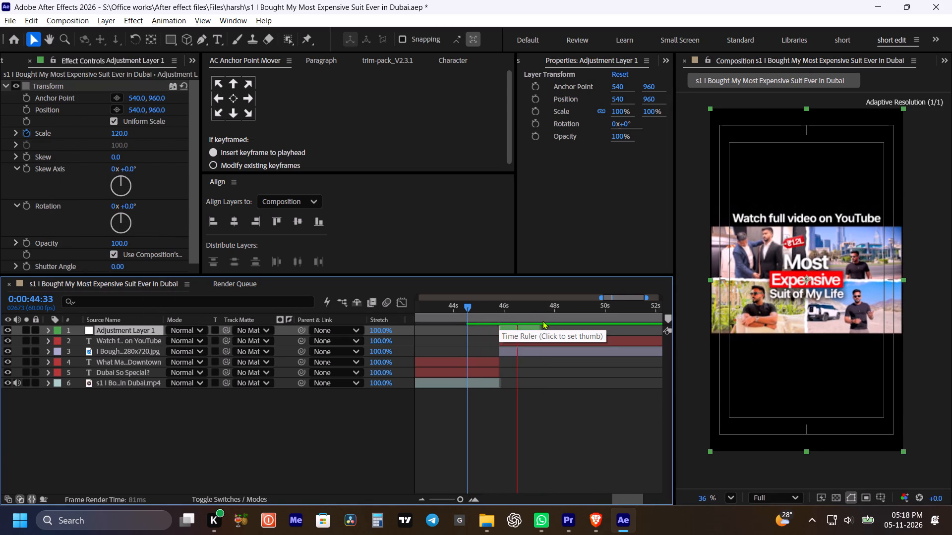
key("space")
key("n")
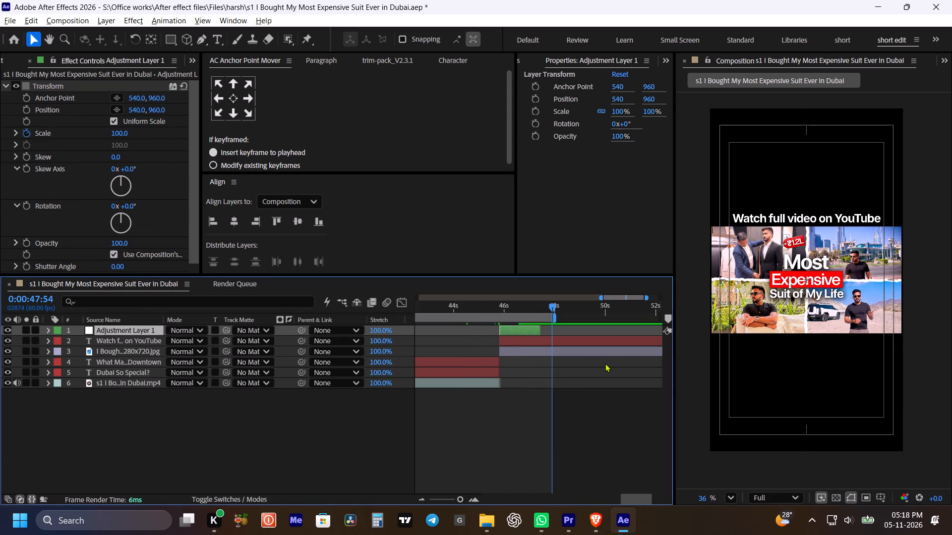
key("ctrl+s")
Preview the transition from the main video to the thumbnail end screen and park the playhead at 0:00:45:50.
left_click(453, 309)
key("space")
scroll(487, 323, "down", 1, "alt")
key("space")
left_click_drag(515, 416, 555, 424)
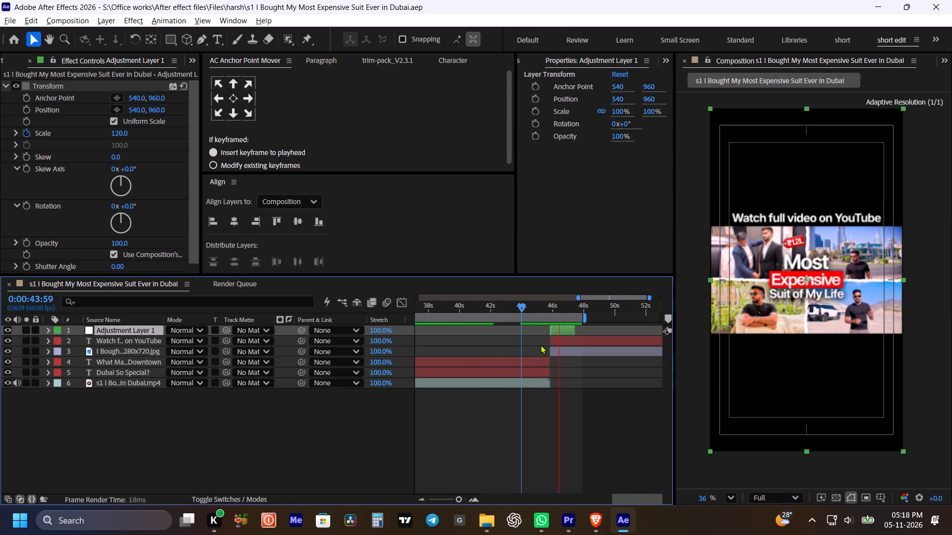
key("space")
left_click(555, 307, "shift")
scroll(125, 54, "up", 2)
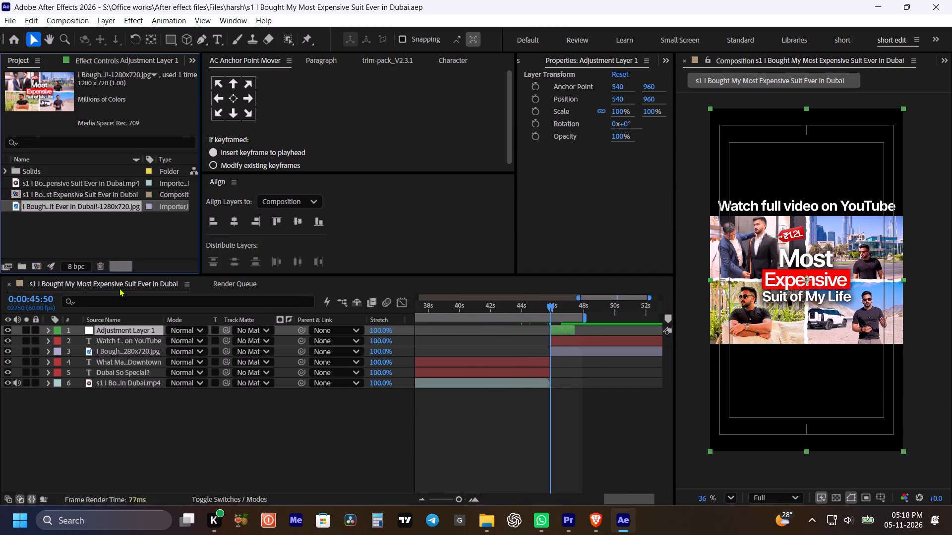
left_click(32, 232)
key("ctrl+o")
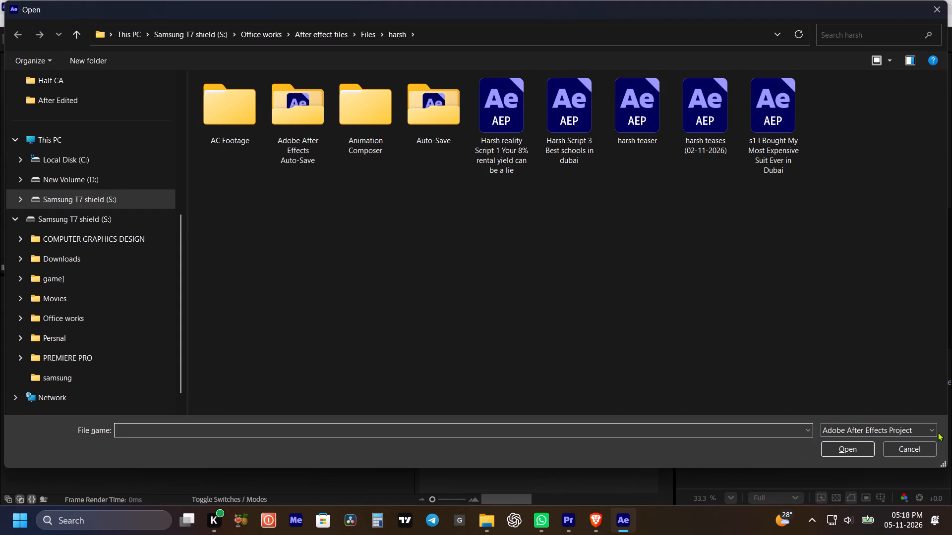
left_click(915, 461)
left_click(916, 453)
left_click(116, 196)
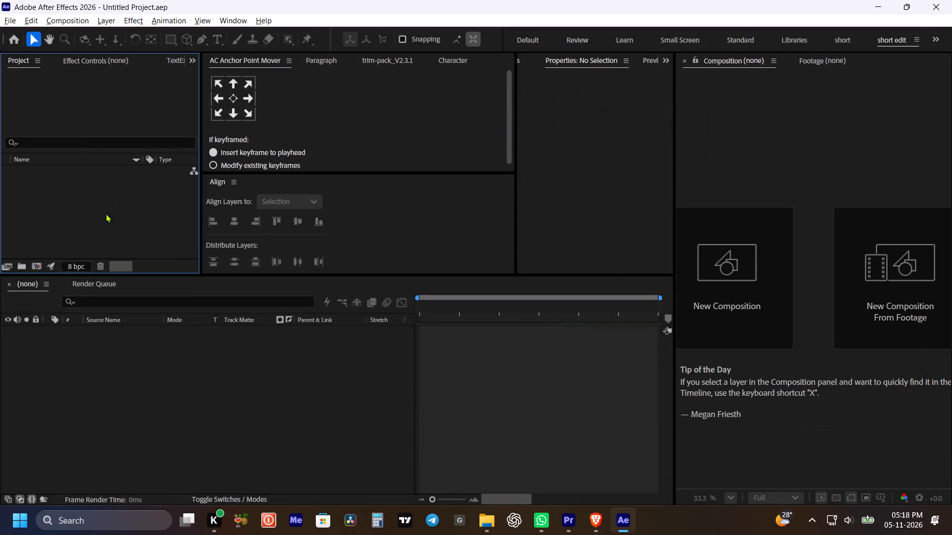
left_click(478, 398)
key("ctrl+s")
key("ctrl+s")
Reopen the recent project "s1 I Bought My Most Expensive Suit Ever in Dubai" and save it.
left_click(38, 24)
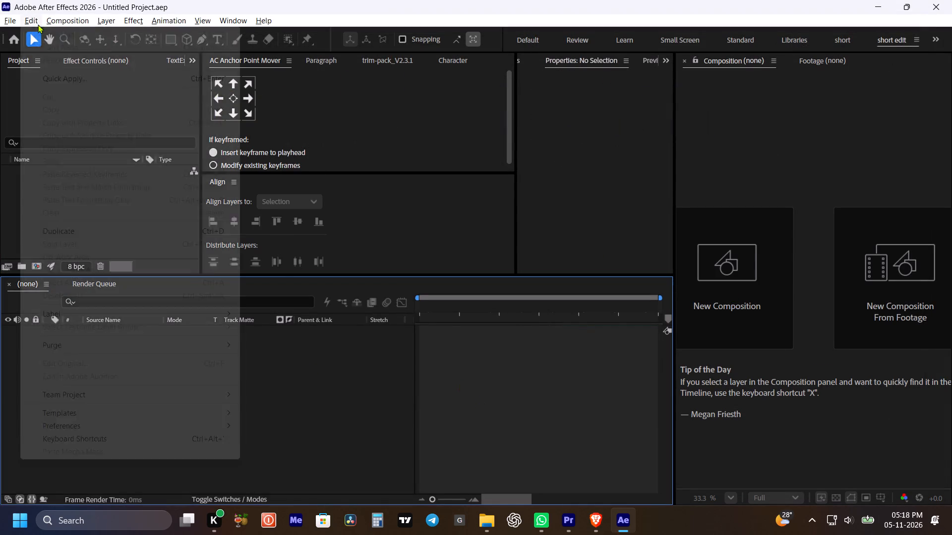
left_click(9, 23)
left_click(2, 19)
left_click_drag(73, 58, 79, 66)
left_click_drag(331, 89, 365, 73)
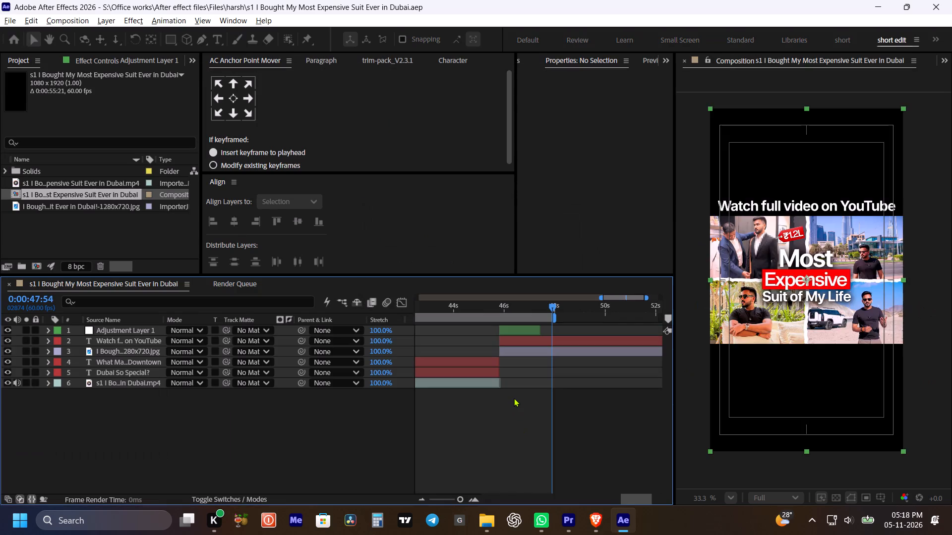
key("ctrl+s")
Import the sound effects "Boom 1" and "riser metallic" from the Office works > MY SFX folder.
left_click(37, 229)
key("ctrl+i")
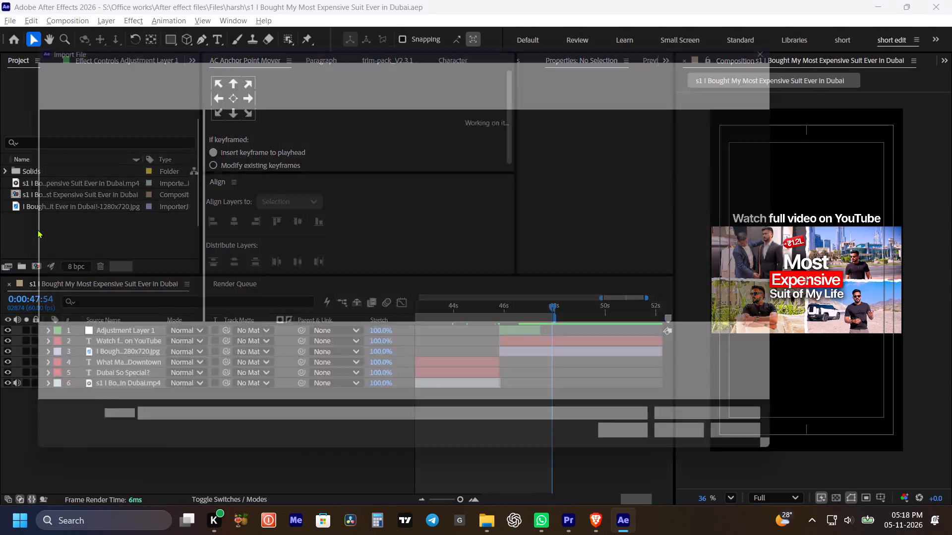
left_click(77, 261)
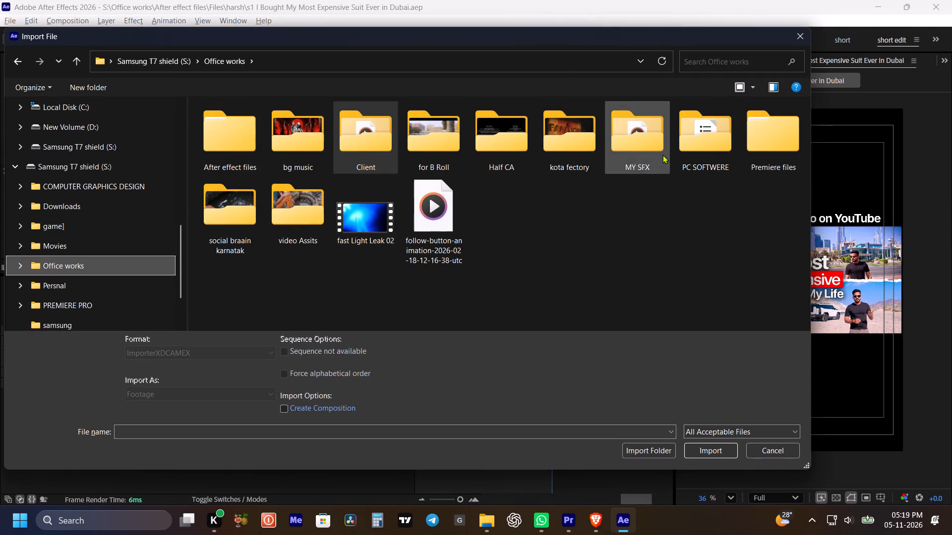
double_click(662, 155)
scroll(651, 176, "down", 5)
scroll(657, 214, "up", 3)
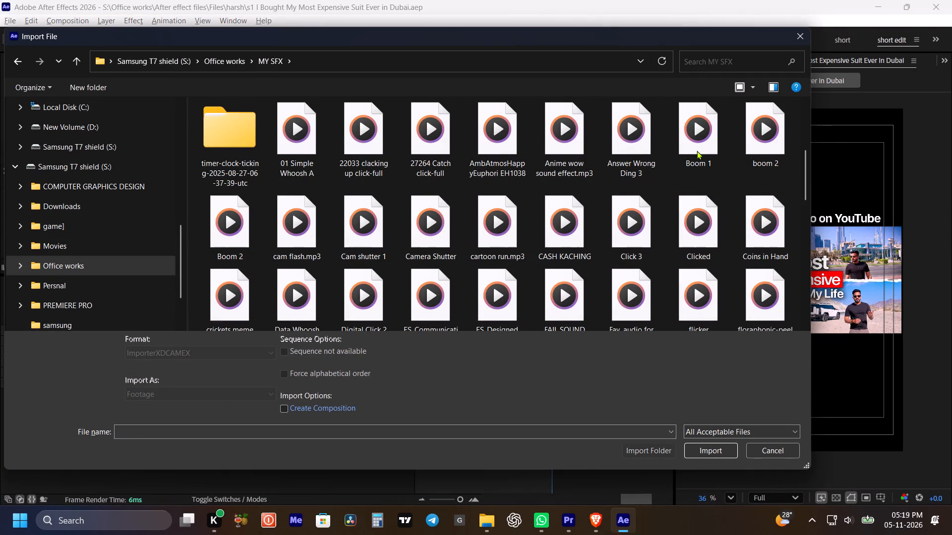
left_click(697, 151)
scroll(683, 274, "down", 3)
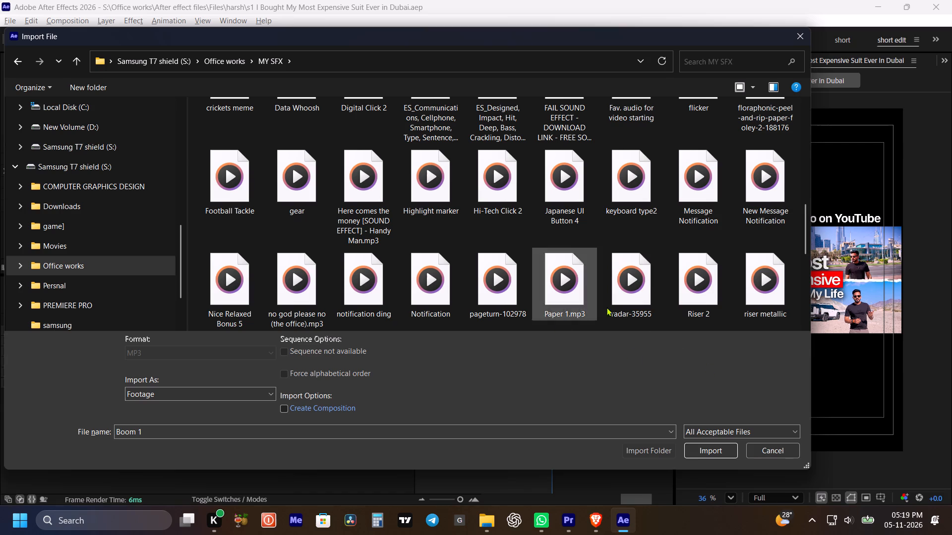
left_click(767, 300, "ctrl")
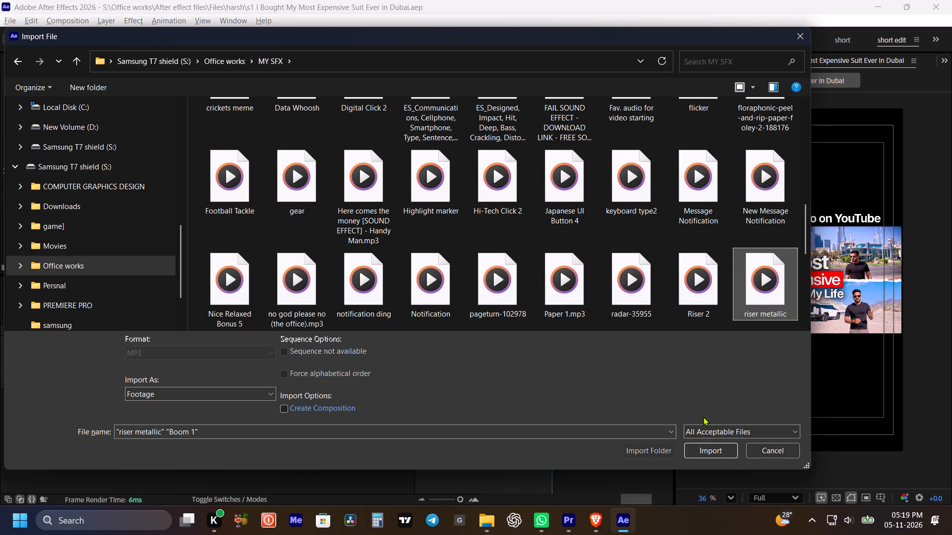
left_click(702, 446)
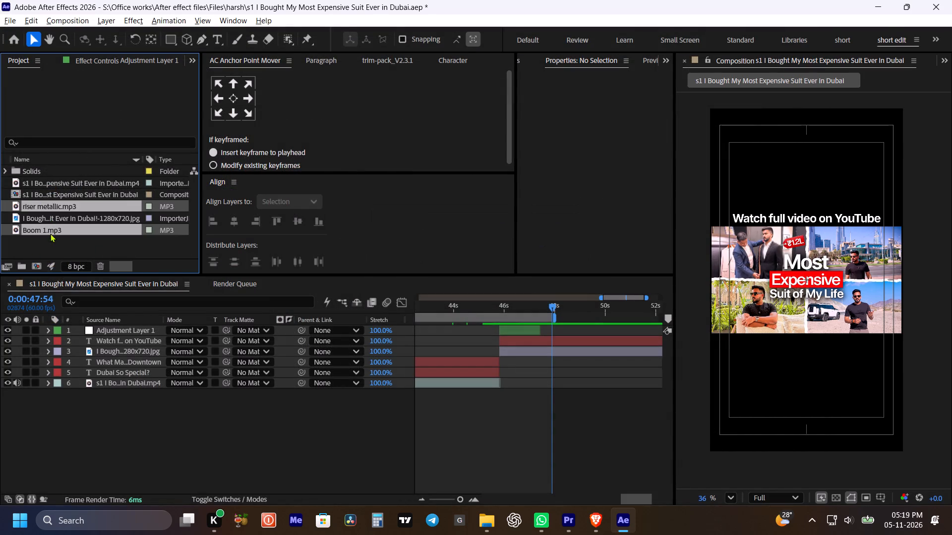
Add both sounds below the thumbnail layer, with riser metallic ending and Boom 1 starting at 0:00:45:50.
left_click_drag(50, 233, 467, 359)
key("bracketright")
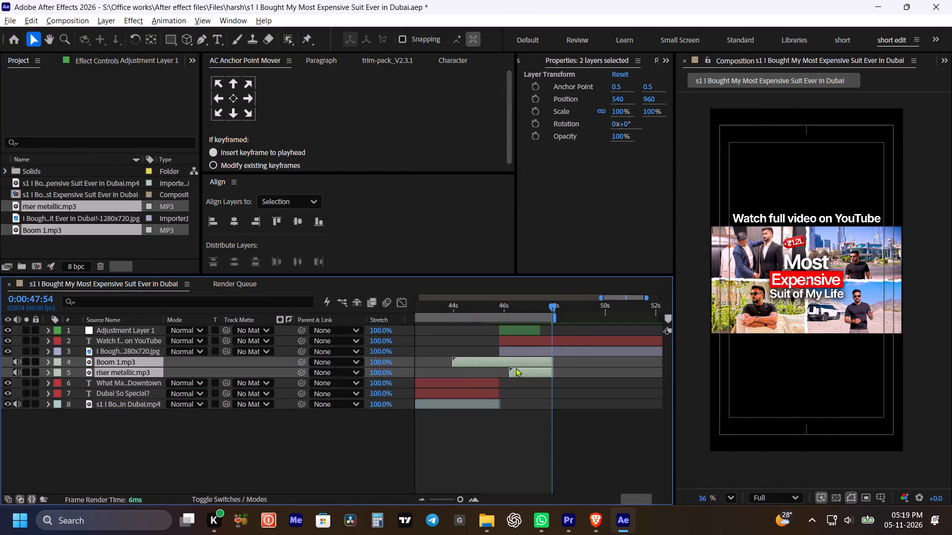
left_click_drag(523, 367, 495, 366, "shift")
left_click_drag(509, 360, 463, 360)
left_click_drag(510, 443, 507, 436)
left_click(504, 307, "shift")
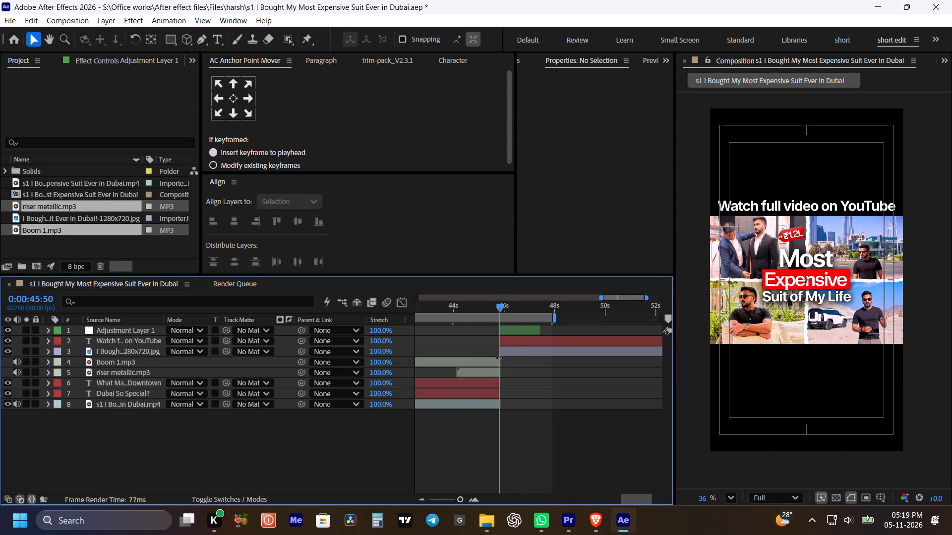
left_click(500, 358)
key("bracketleft")
Set the audio level of the riser metallic layer to -10 dB.
left_click(495, 378)
left_click(495, 374)
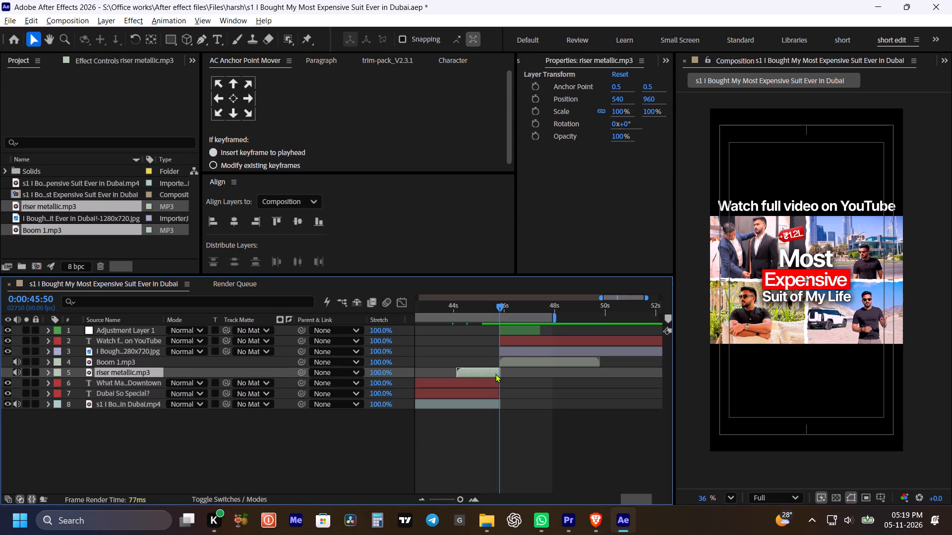
key("l")
left_click(176, 385)
type("-1")
key("0")
left_click_drag(236, 394, 241, 396)
Play back the end-screen transition from 0:00:41:50 to check the riser and boom sound effects.
left_click(506, 363)
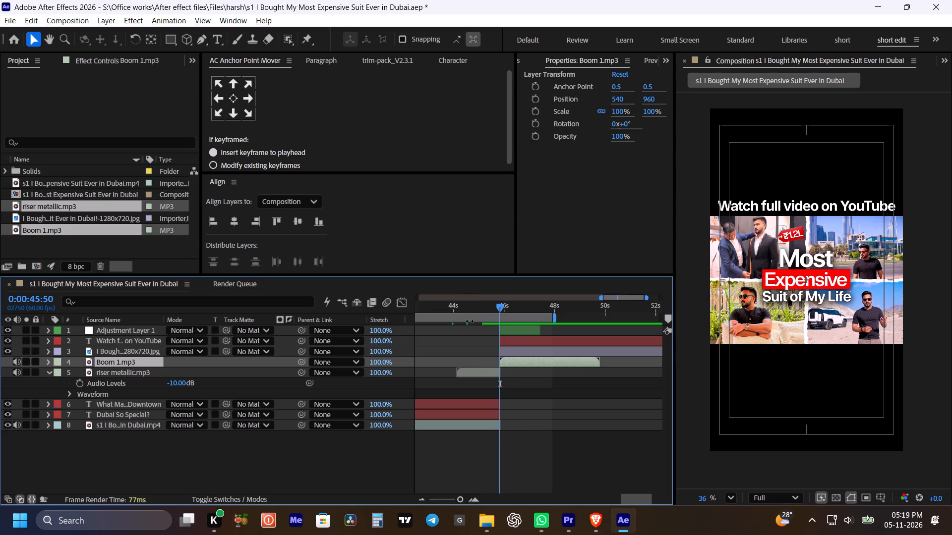
scroll(470, 321, "down", 2, "alt")
left_click(476, 310)
key("space")
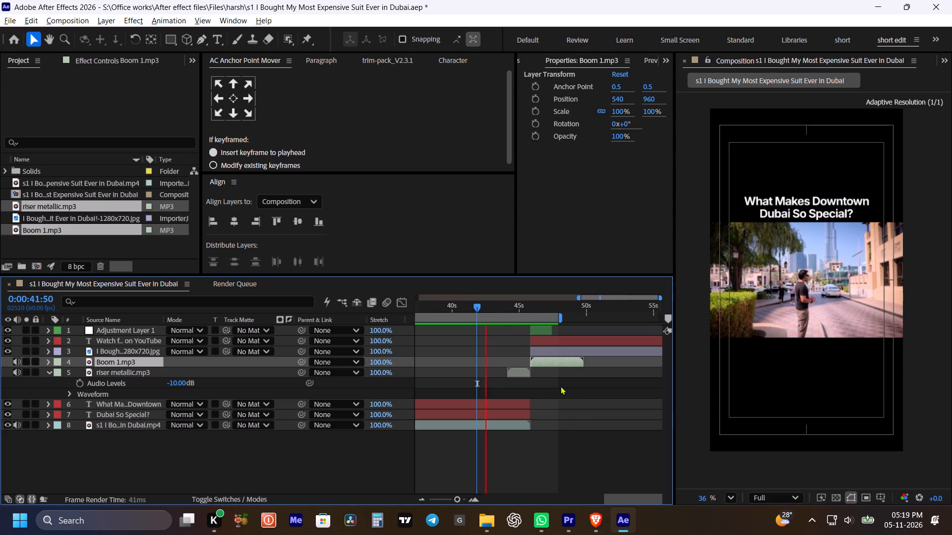
key("space")
key("space")
left_click_drag(601, 387, 583, 390)
scroll(578, 383, "up", 1, "alt")
key("space")
left_click(583, 387)
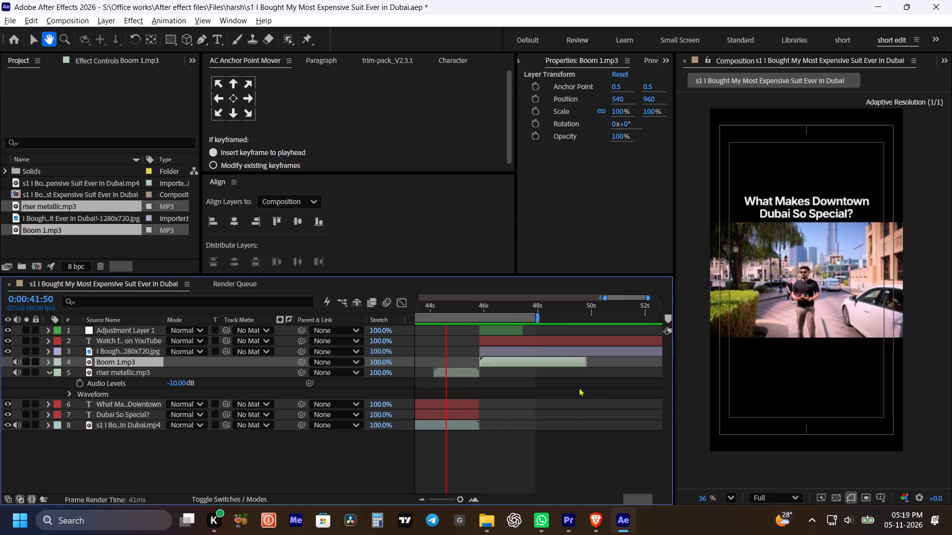
key("v")
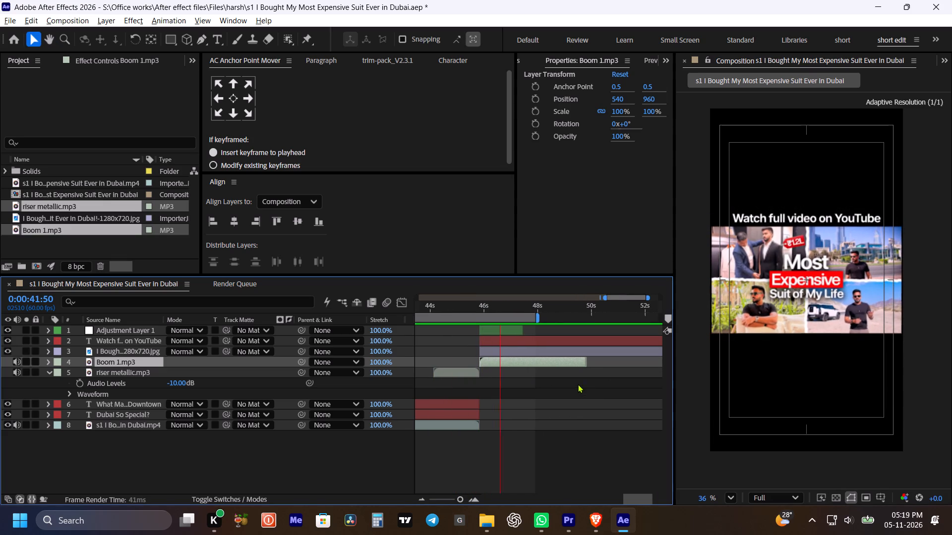
key("space")
Duplicate the "Watch full video on YouTube" layer and set the copy's vertical position to 1305.9, just below the thumbnail.
left_click(516, 336)
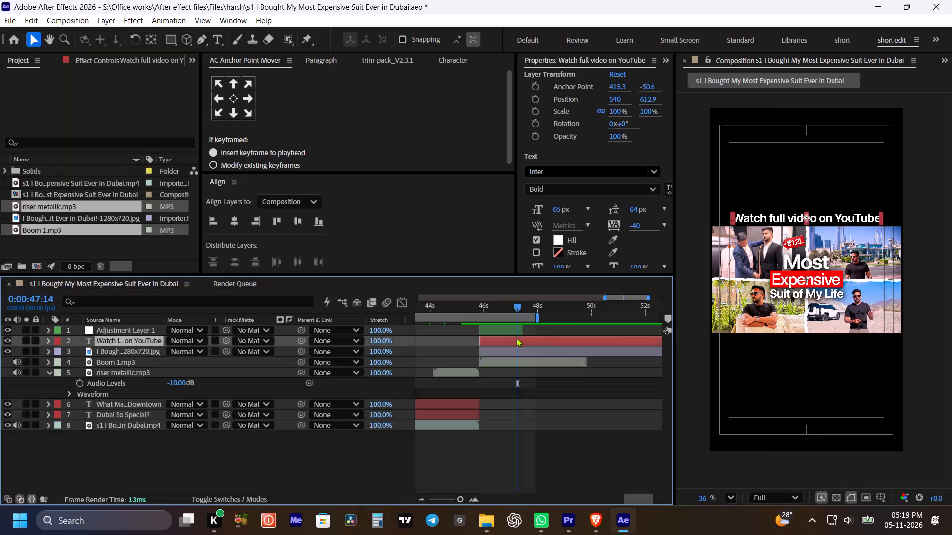
key("ctrl+d")
left_click(516, 339)
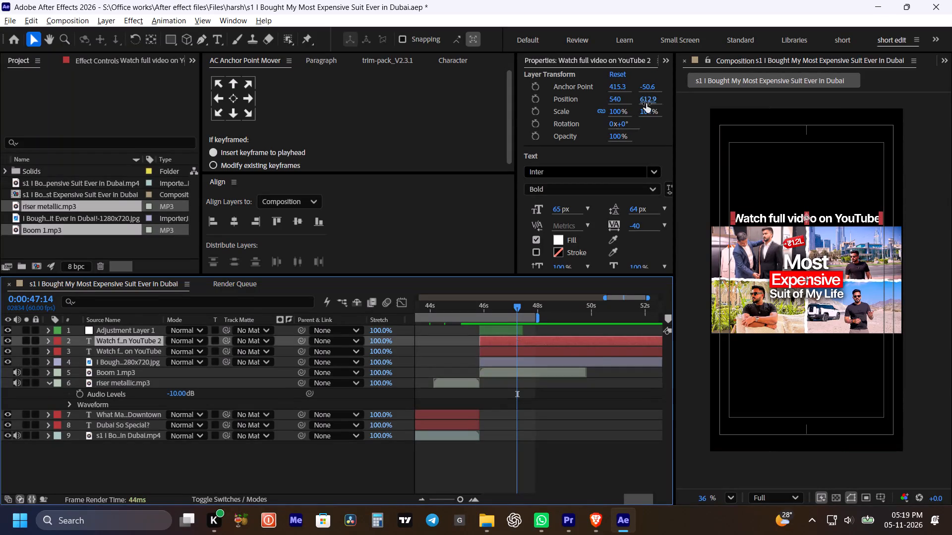
left_click_drag(649, 101, 948, 234)
left_click_drag(655, 96, 668, 101)
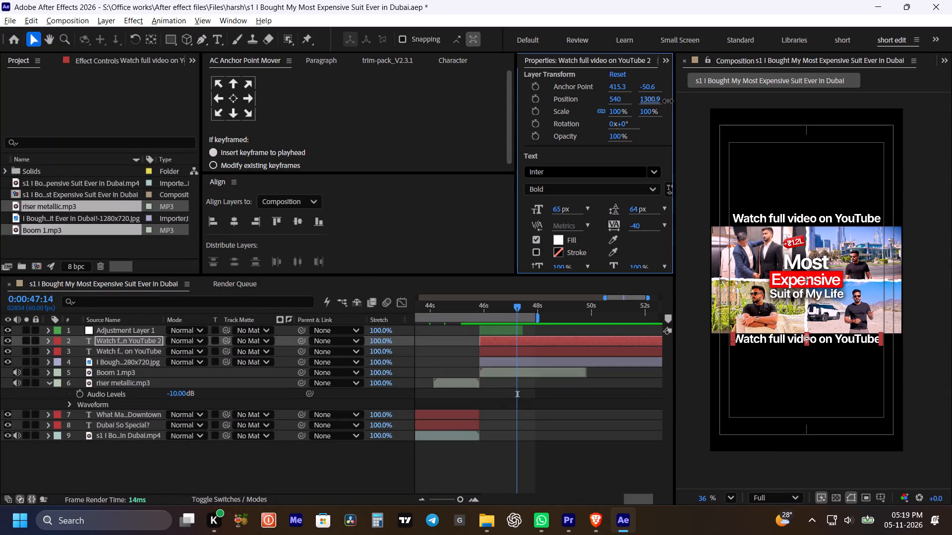
left_click_drag(668, 101, 668, 103)
Set the font style of the lower text copy to Medium.
left_click(554, 195)
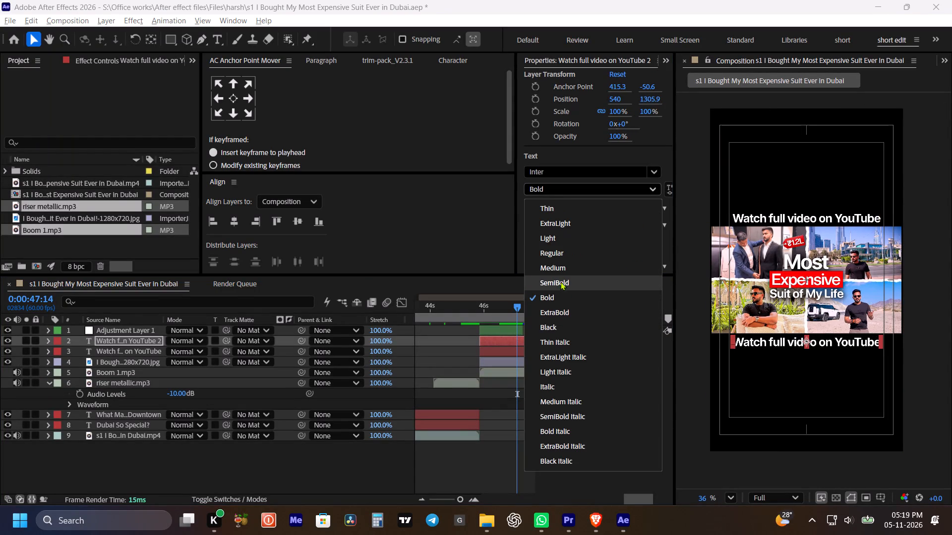
left_click(559, 271)
left_click(557, 393)
left_click(601, 521)
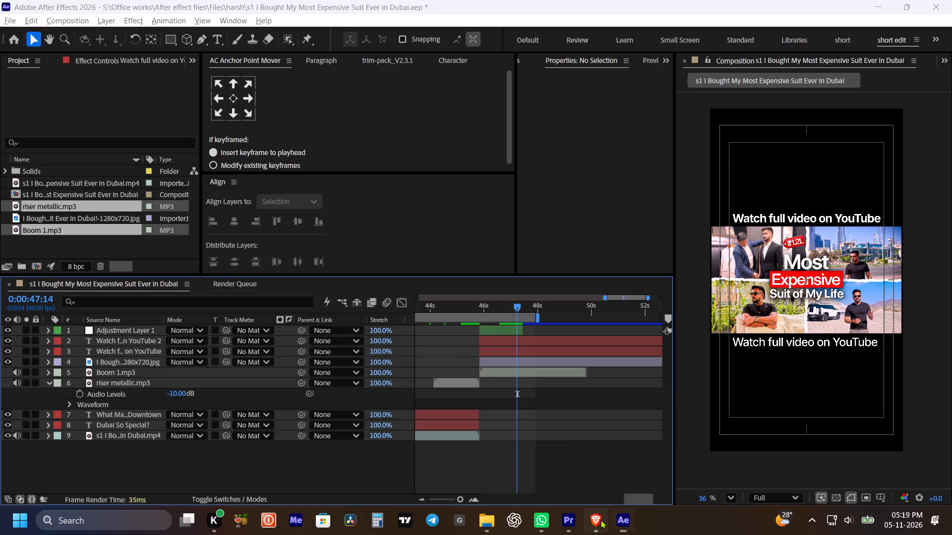
scroll(528, 266, "up", 8)
left_click(297, 0)
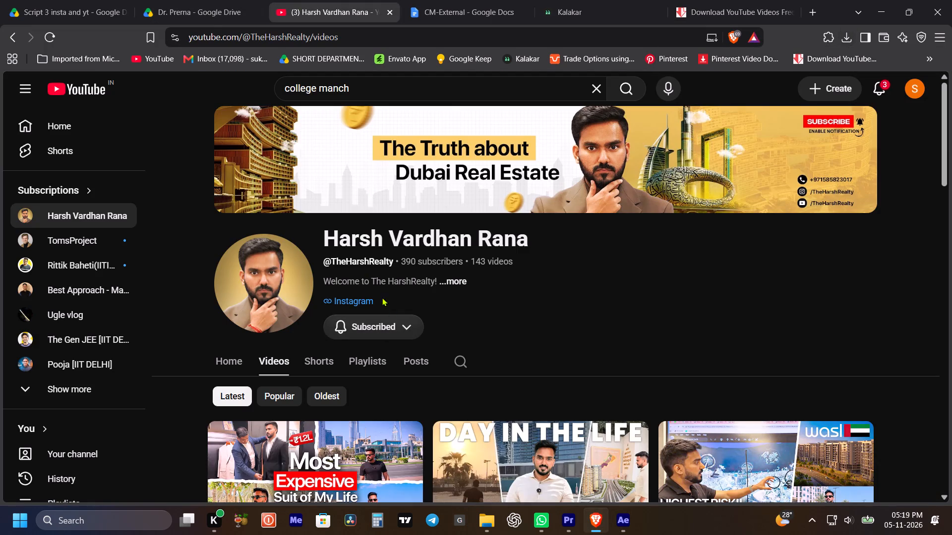
left_click_drag(315, 261, 339, 264)
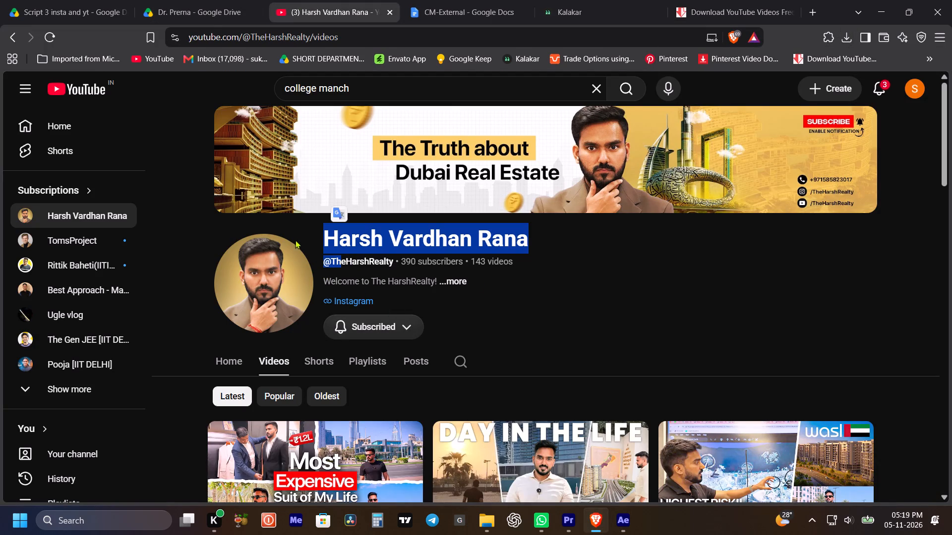
left_click(294, 238)
left_click_drag(321, 265, 387, 266)
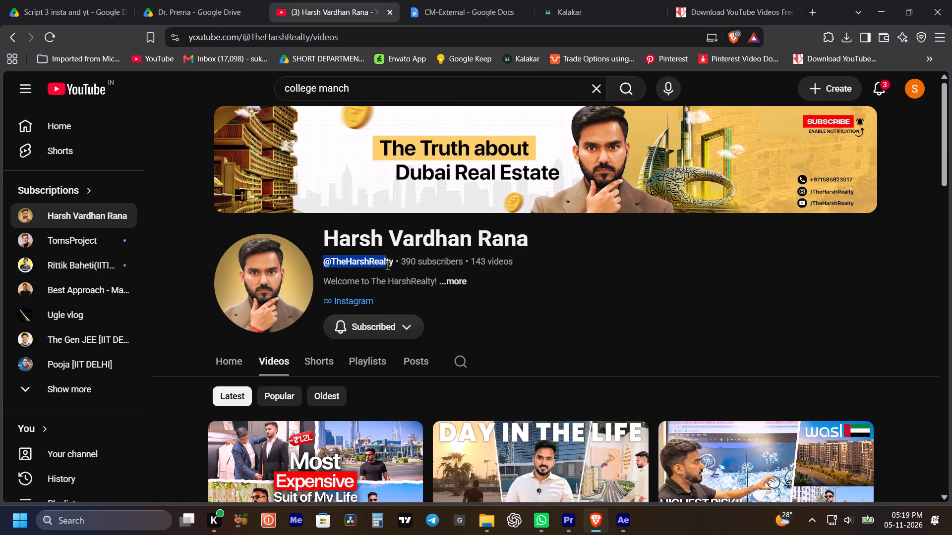
left_click_drag(387, 266, 391, 267)
left_click(312, 249)
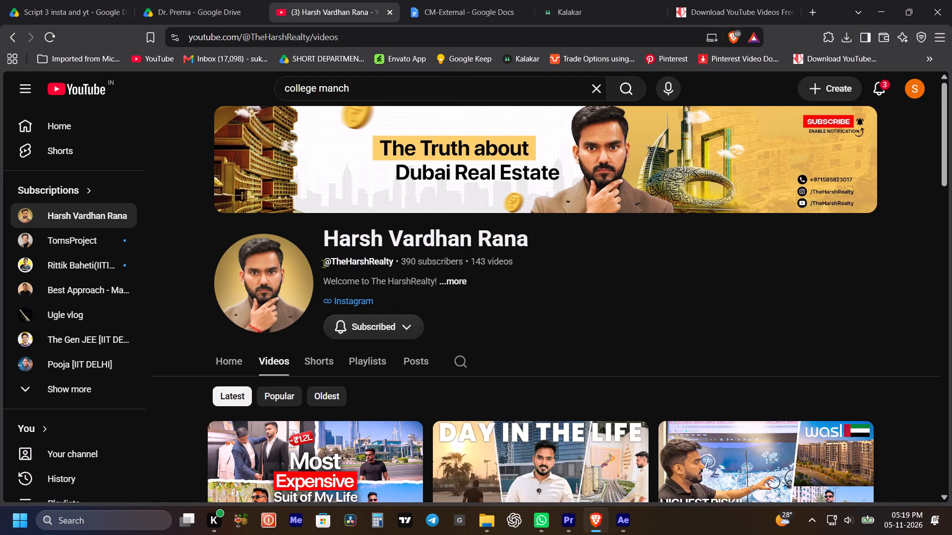
left_click_drag(323, 264, 392, 266)
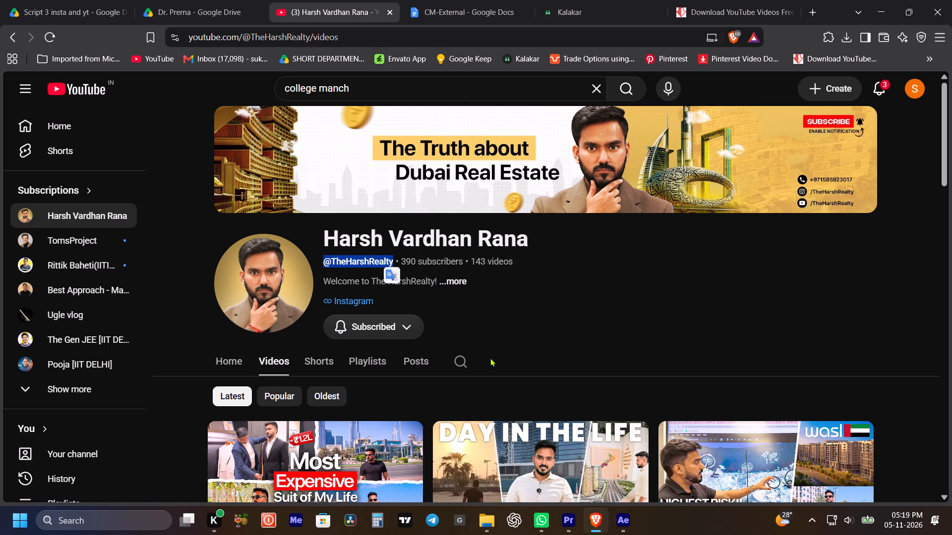
key("ctrl+c")
key("ctrl+c")
key("ctrl+c")
left_click(626, 520)
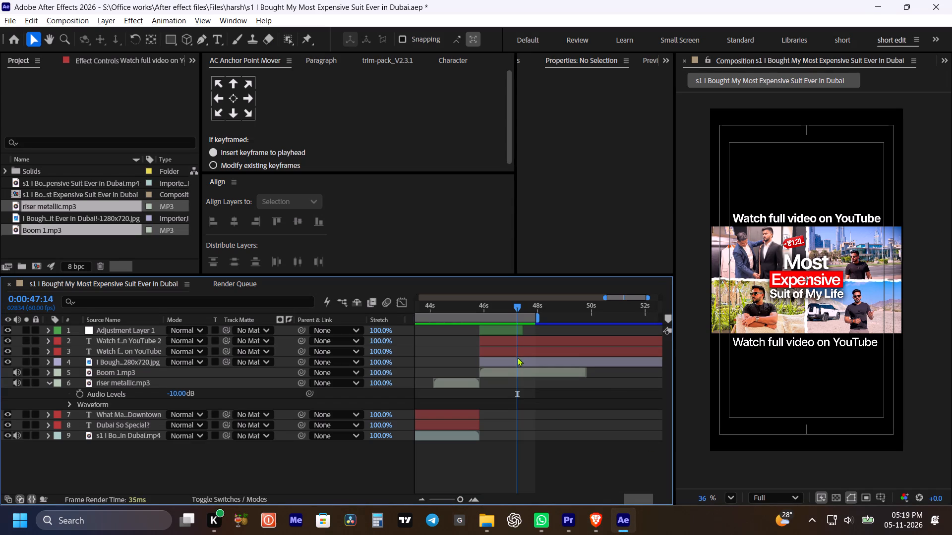
double_click(518, 342)
key("ctrl+v")
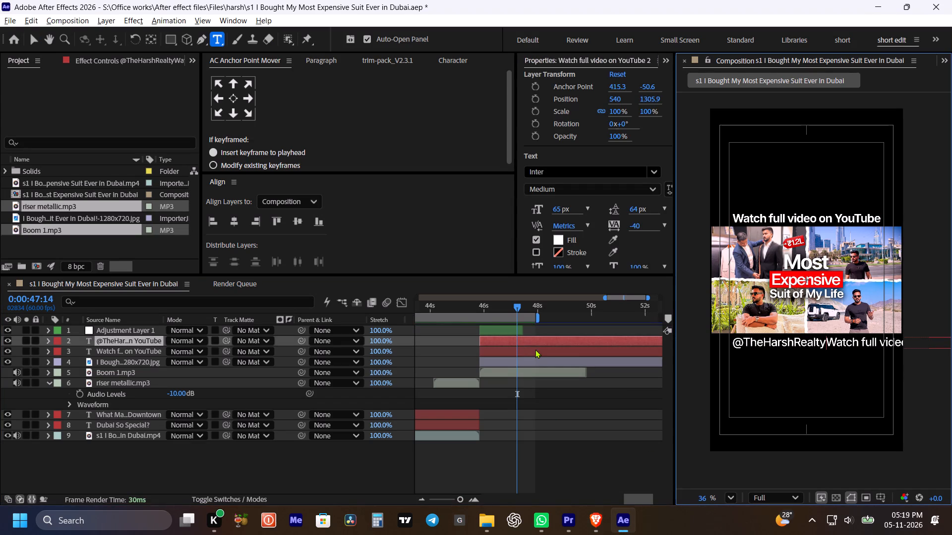
key("ctrl+a")
key("ctrl+v")
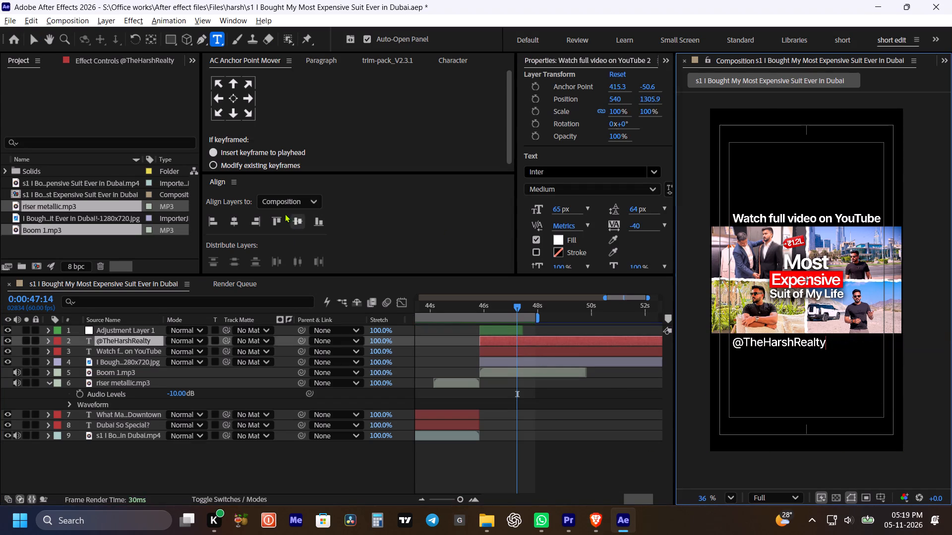
left_click_drag(234, 224, 239, 221)
left_click(231, 100)
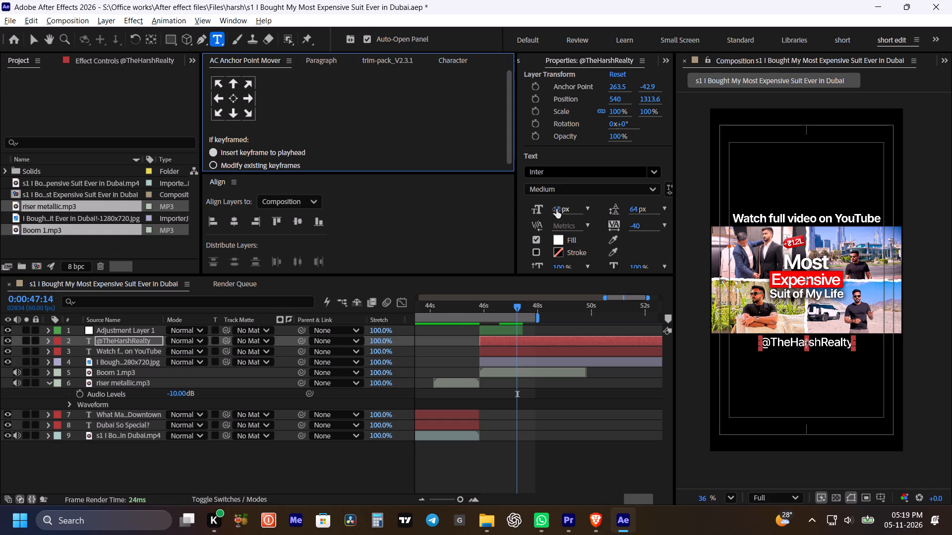
left_click_drag(558, 208, 545, 206)
left_click(237, 217)
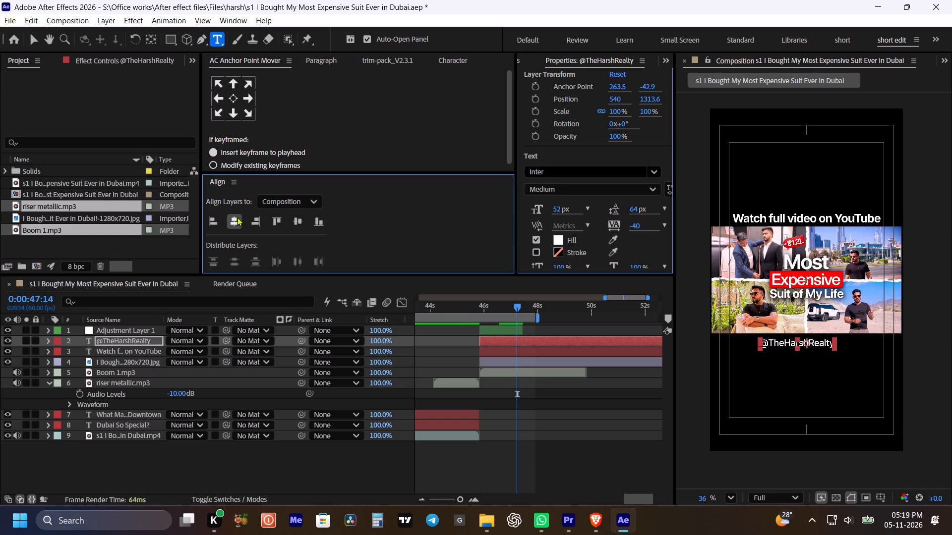
left_click(231, 101)
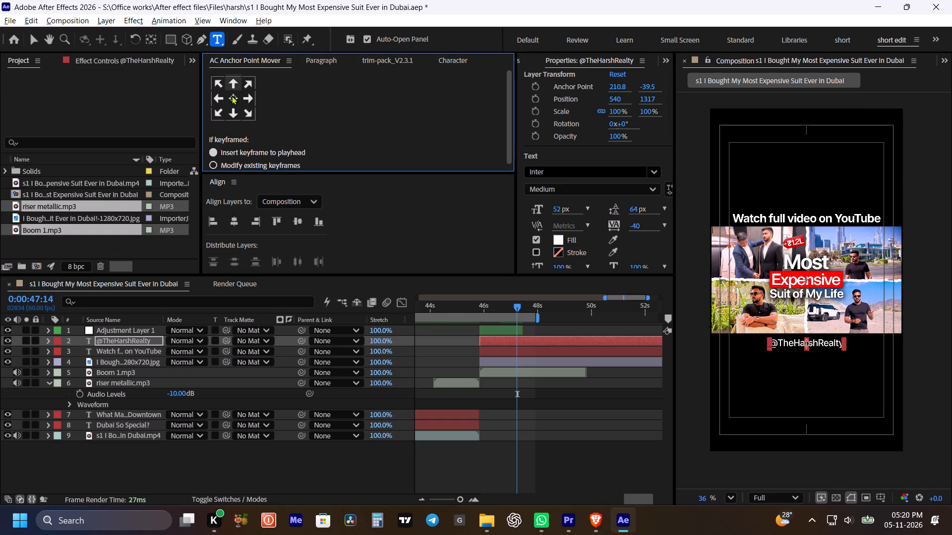
double_click(232, 96)
left_click(543, 462)
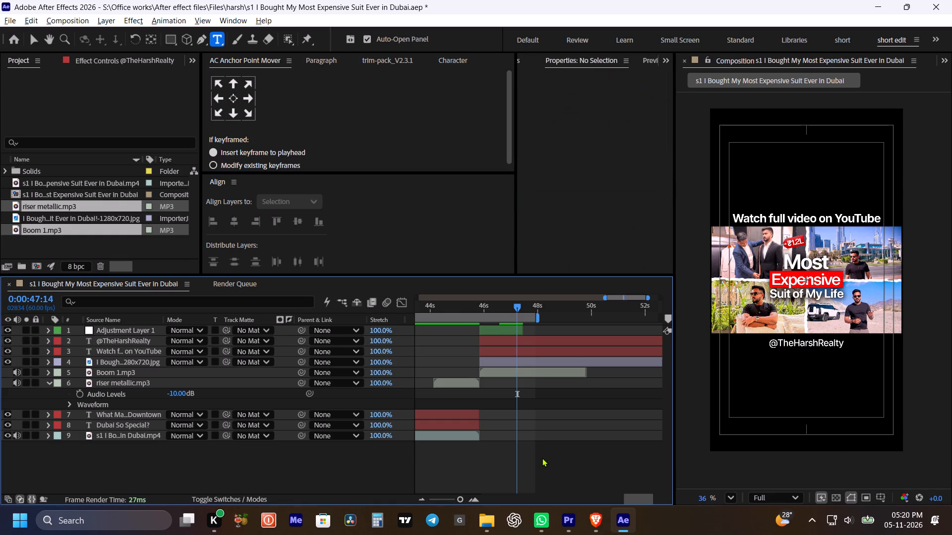
left_click(517, 340)
key("Up")
key("Up")
key("Up")
key("Up")
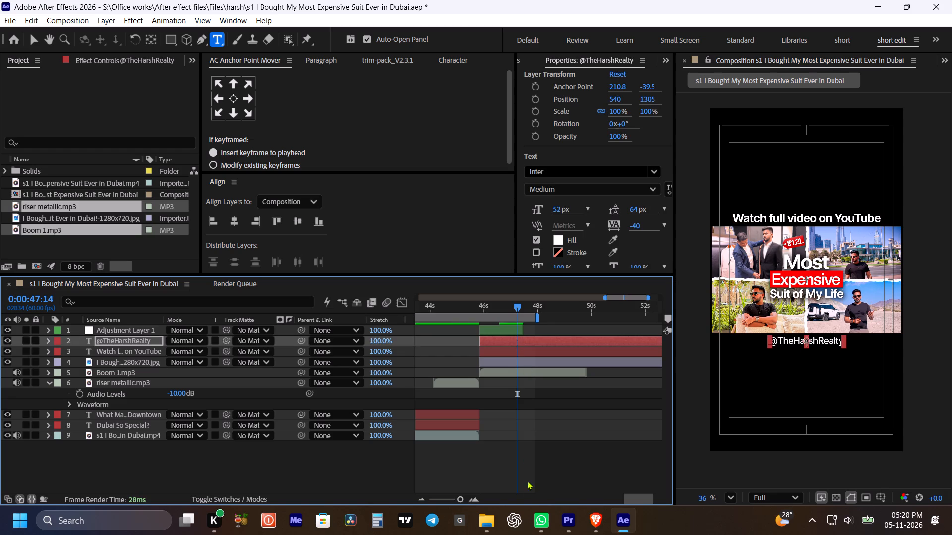
left_click(534, 472)
key("ctrl+s")
Play back the composition from 0:00:40:00 to check the end screen with the handle text, and save the project.
scroll(590, 436, "down", 2, "alt")
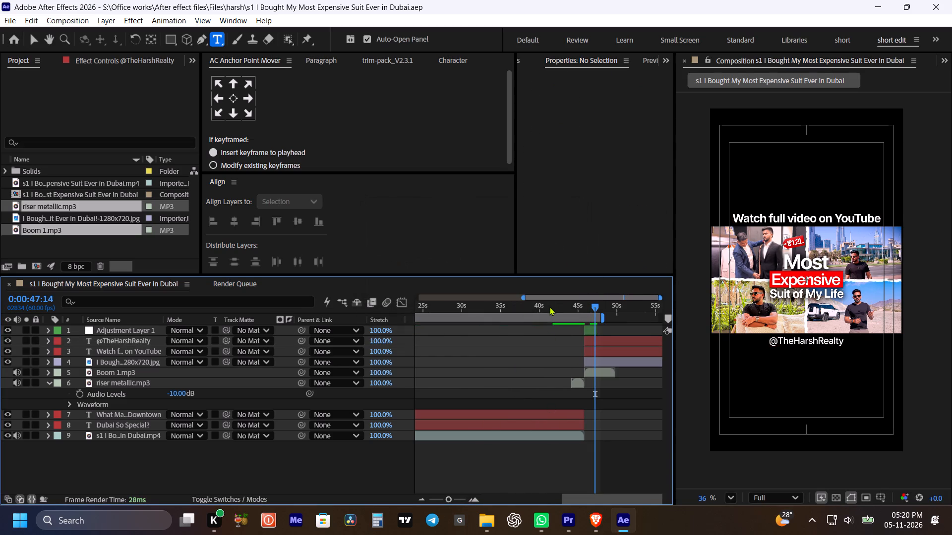
left_click_drag(544, 305, 539, 306)
key("space")
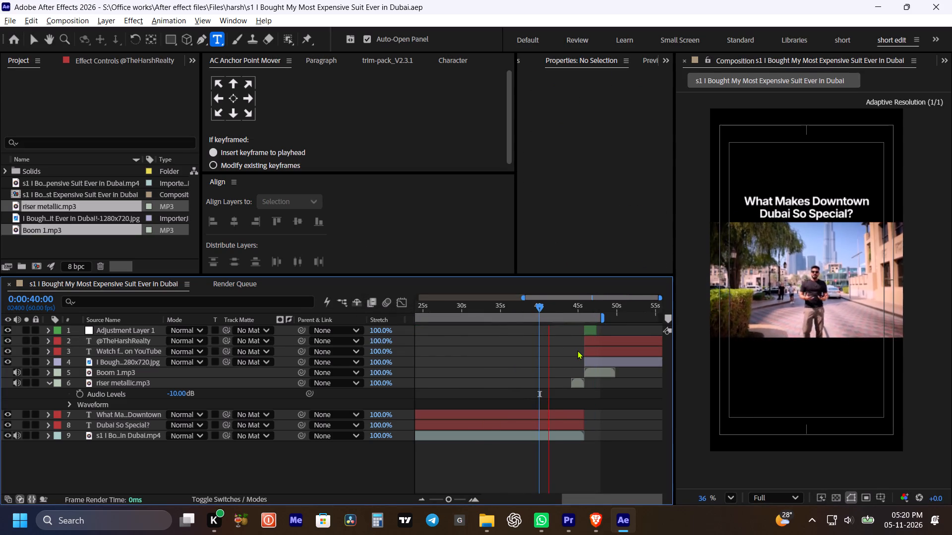
key("space")
key("space")
key("space")
key("space")
key("space")
key("space")
key("space")
key("space")
left_click_drag(473, 343, 516, 358)
left_click(522, 397)
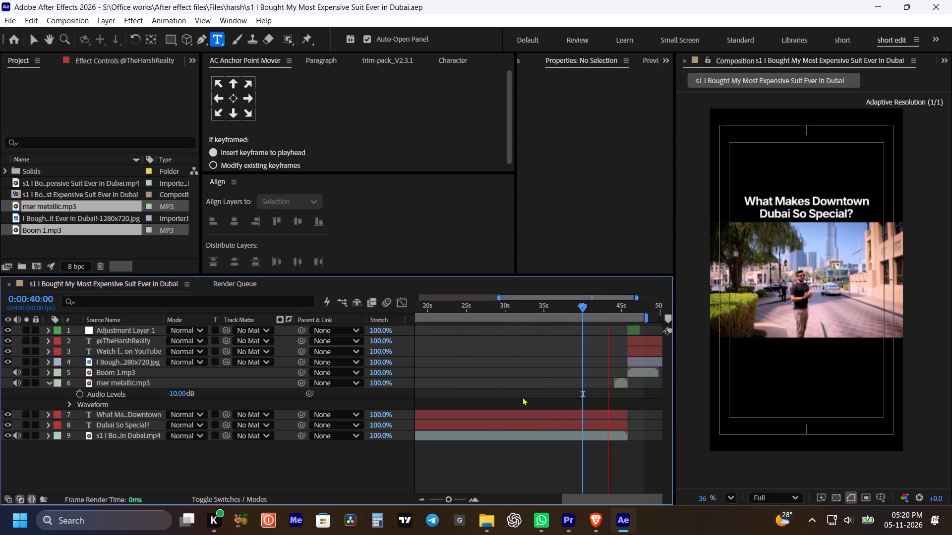
key("m")
scroll(522, 397, "down", 1, "alt")
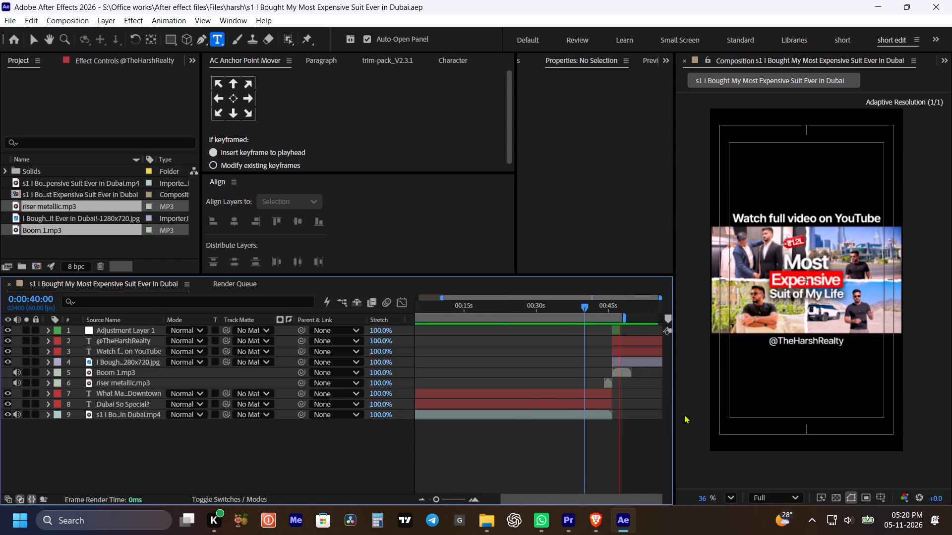
key("space")
key("space")
left_click(600, 451)
key("space")
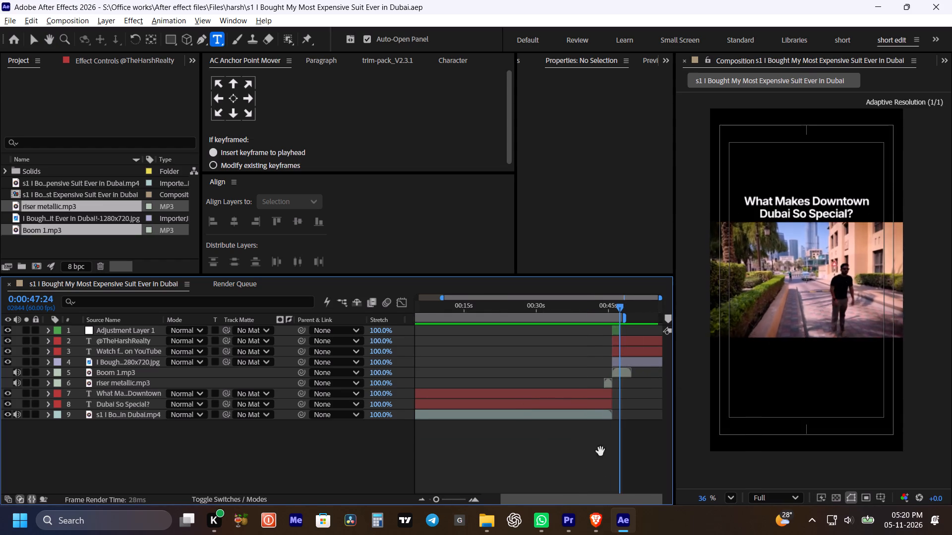
scroll(600, 451, "down", 4, "alt")
left_click(596, 449)
key("ctrl+s")
At 0:00:00:38, draw a straight horizontal Pen line across the "Dubai So Special?" title line with a red FF0000 stroke.
left_click(596, 449)
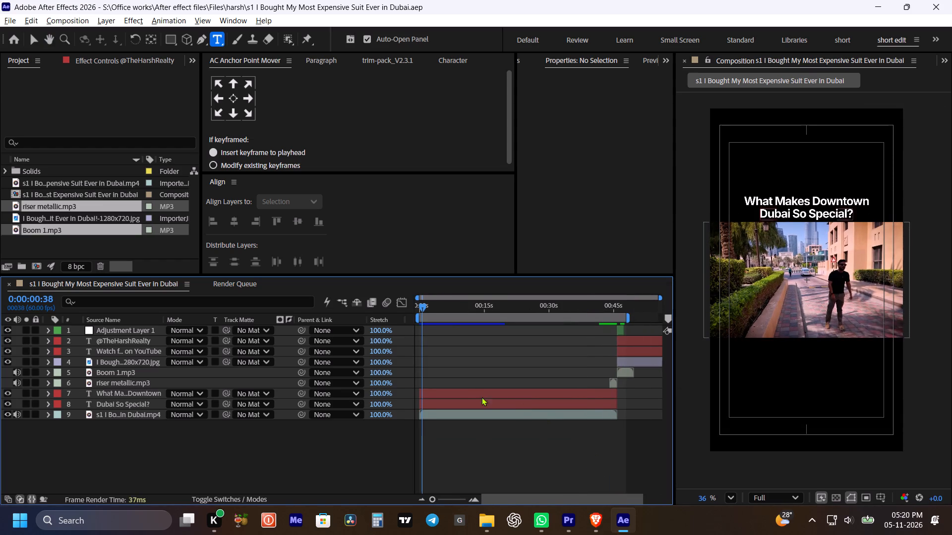
left_click(464, 393)
left_click(499, 449)
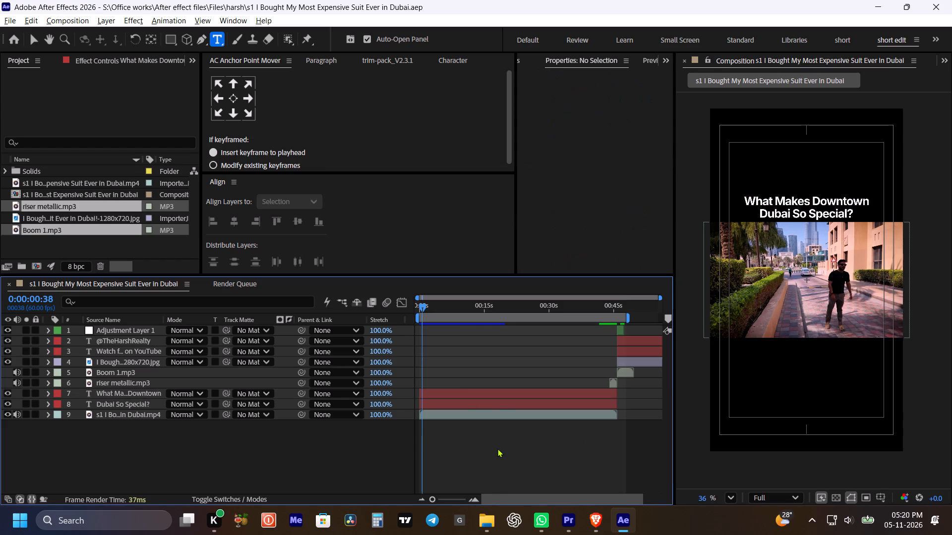
left_click(198, 44)
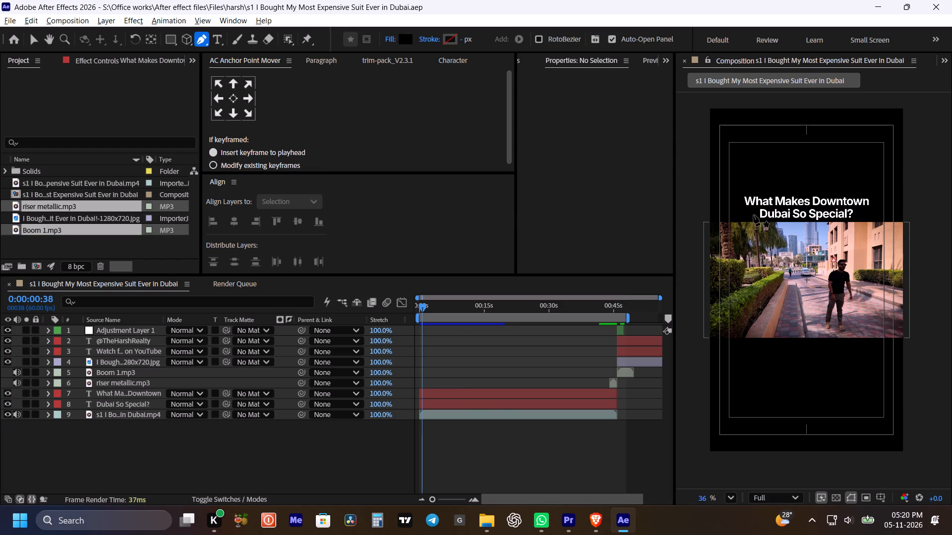
left_click(752, 213)
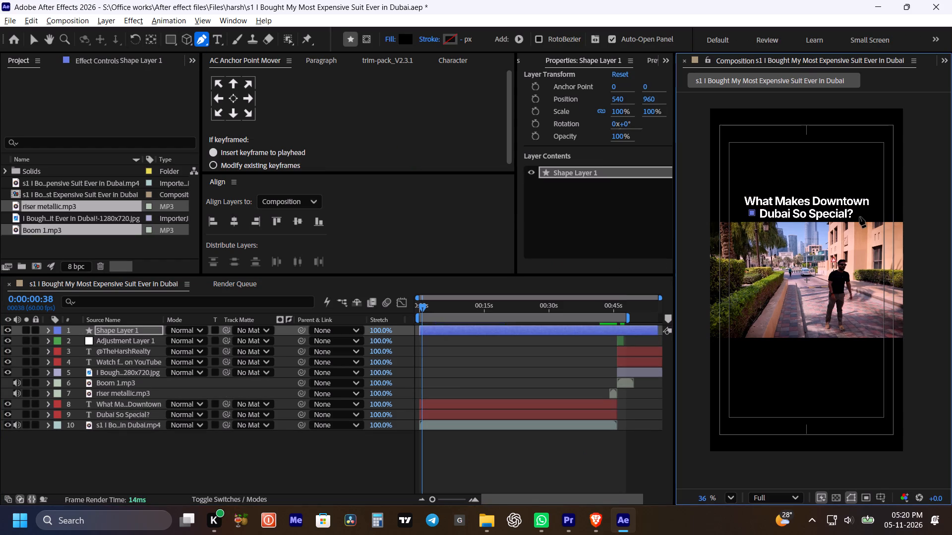
left_click(860, 217, "shift")
left_click(448, 38)
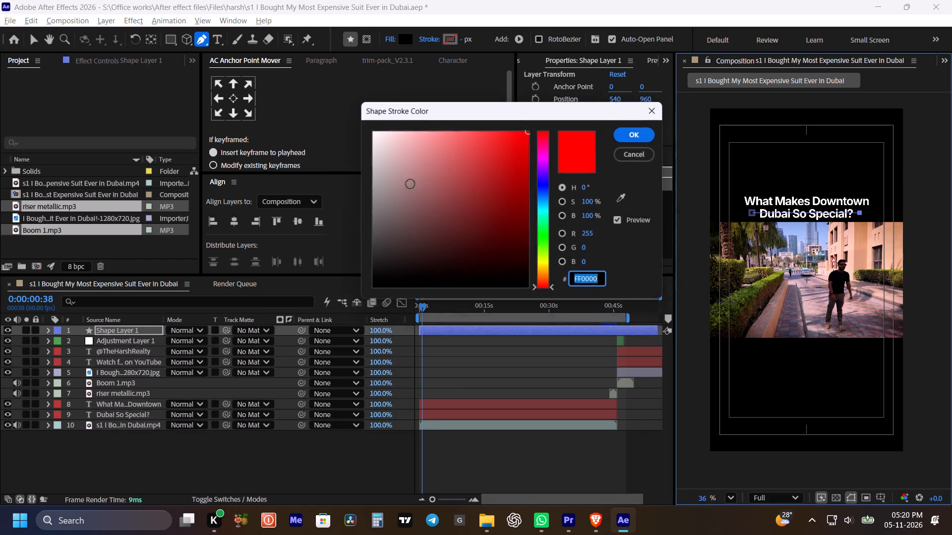
left_click_drag(428, 183, 655, 71)
left_click(635, 129)
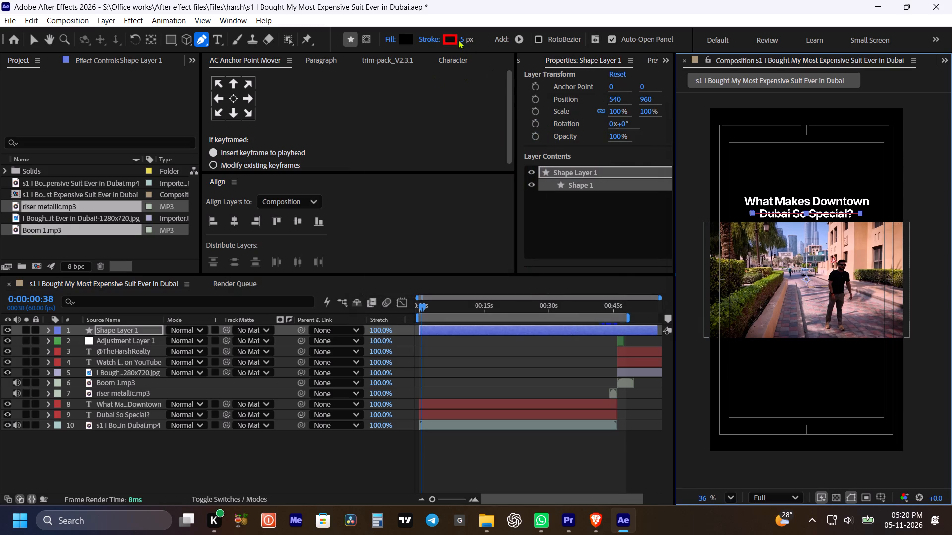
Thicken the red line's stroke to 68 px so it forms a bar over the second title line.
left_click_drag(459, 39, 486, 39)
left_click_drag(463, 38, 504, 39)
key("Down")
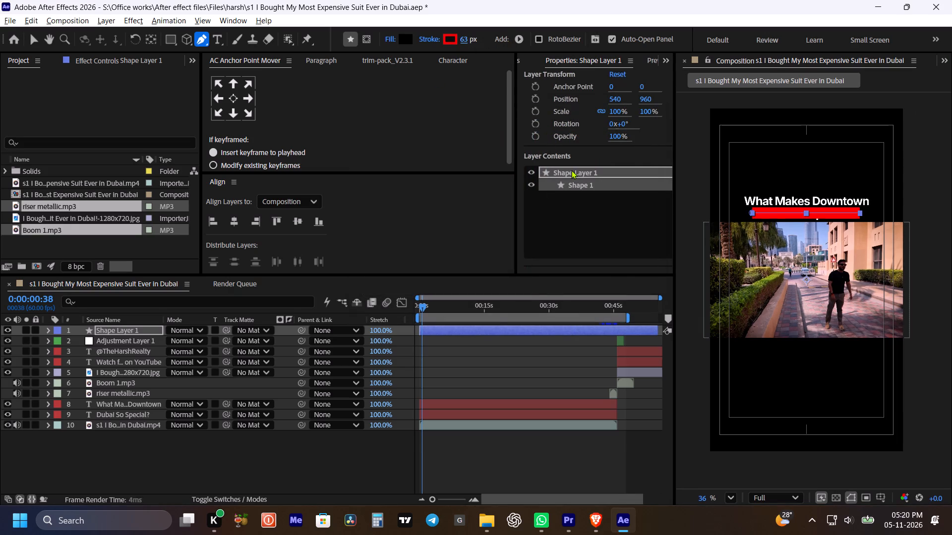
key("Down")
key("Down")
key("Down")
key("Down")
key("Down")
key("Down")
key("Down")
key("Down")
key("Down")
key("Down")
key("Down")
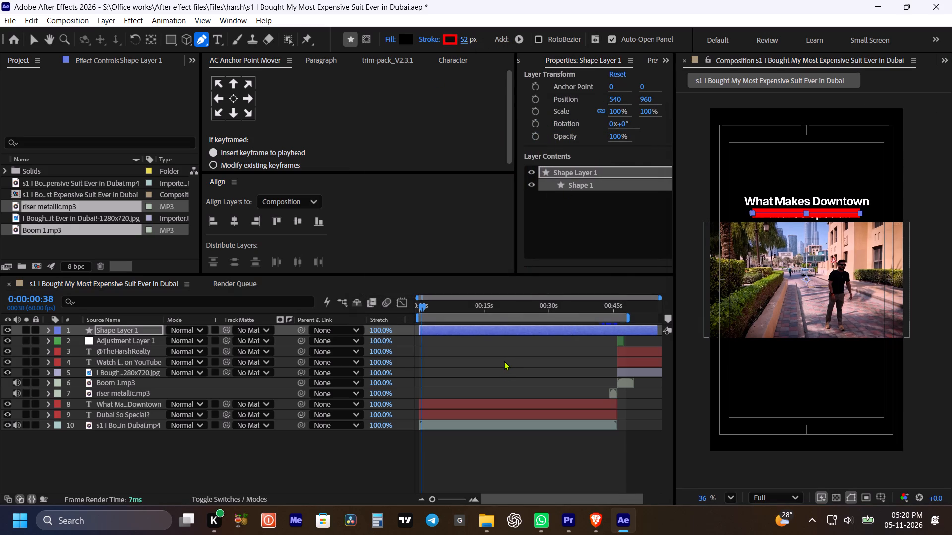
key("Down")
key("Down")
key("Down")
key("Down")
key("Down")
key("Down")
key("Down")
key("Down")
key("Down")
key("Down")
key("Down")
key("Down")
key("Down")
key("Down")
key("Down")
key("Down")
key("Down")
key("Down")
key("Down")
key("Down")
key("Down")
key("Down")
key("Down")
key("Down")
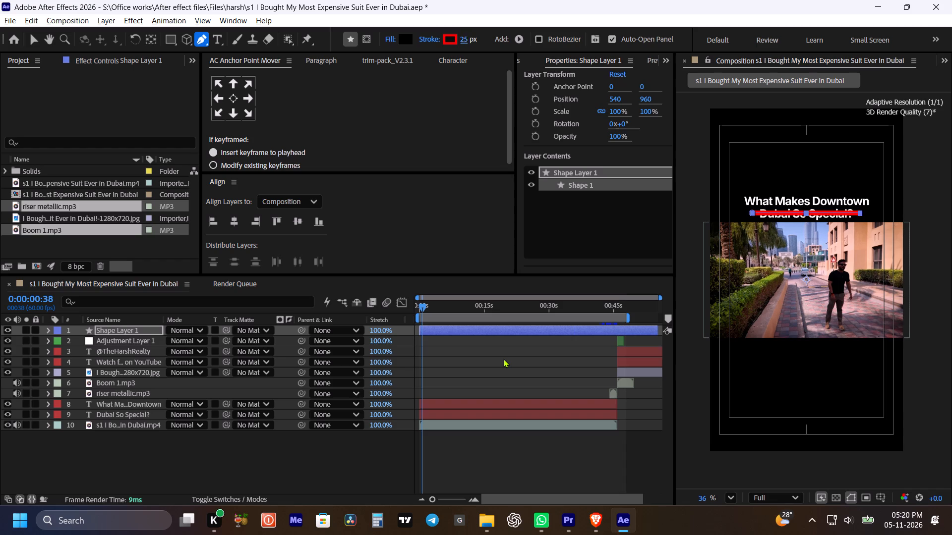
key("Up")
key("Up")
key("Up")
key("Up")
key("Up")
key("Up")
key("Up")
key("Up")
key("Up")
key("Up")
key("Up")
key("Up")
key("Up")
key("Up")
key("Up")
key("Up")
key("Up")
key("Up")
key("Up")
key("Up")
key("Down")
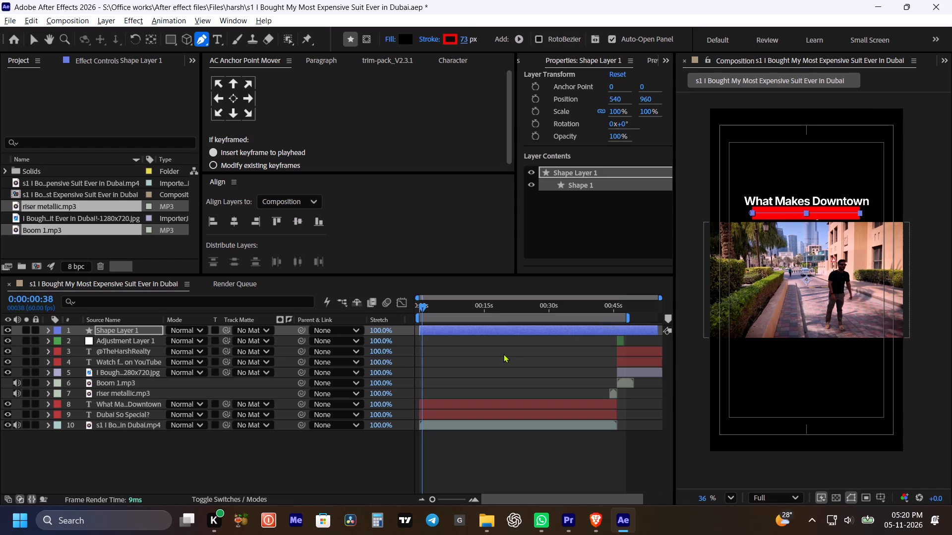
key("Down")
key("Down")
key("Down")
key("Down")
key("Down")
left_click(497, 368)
Move the red shape layer below the "Dubai So Special?" text layer, directly above the video layer.
left_click(482, 327)
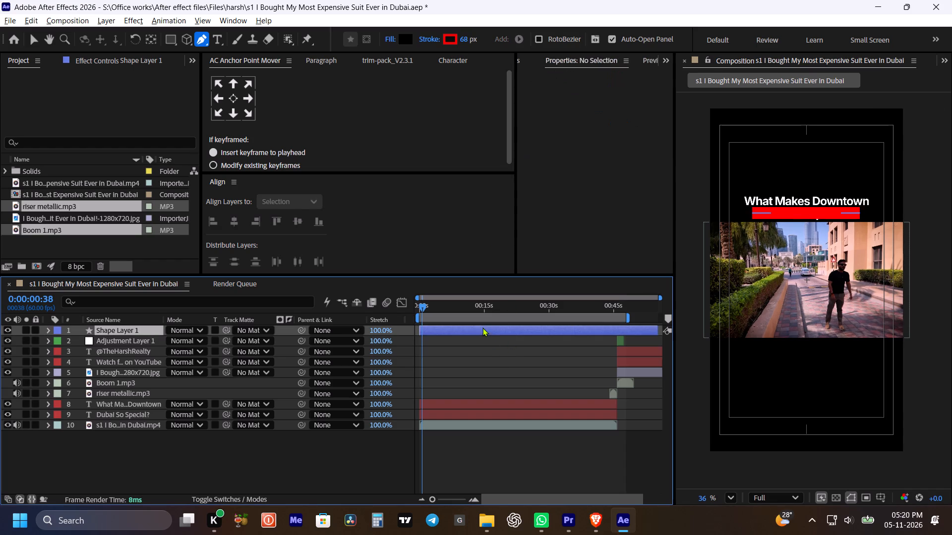
left_click_drag(128, 330, 132, 410)
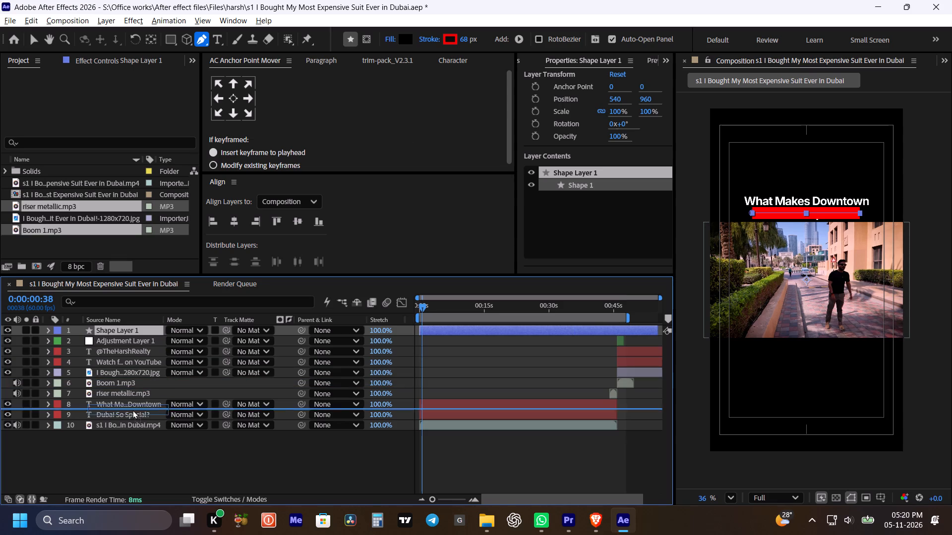
left_click_drag(132, 410, 132, 423)
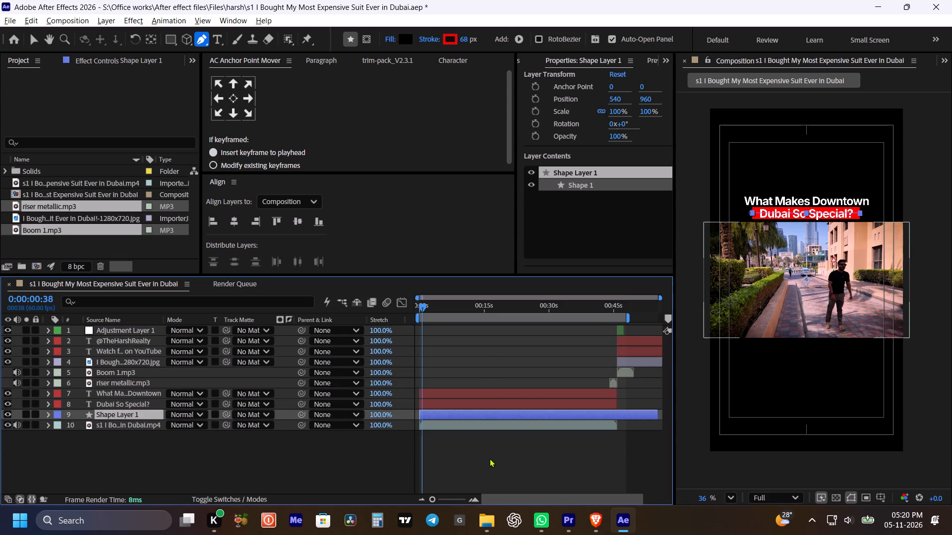
left_click(489, 458)
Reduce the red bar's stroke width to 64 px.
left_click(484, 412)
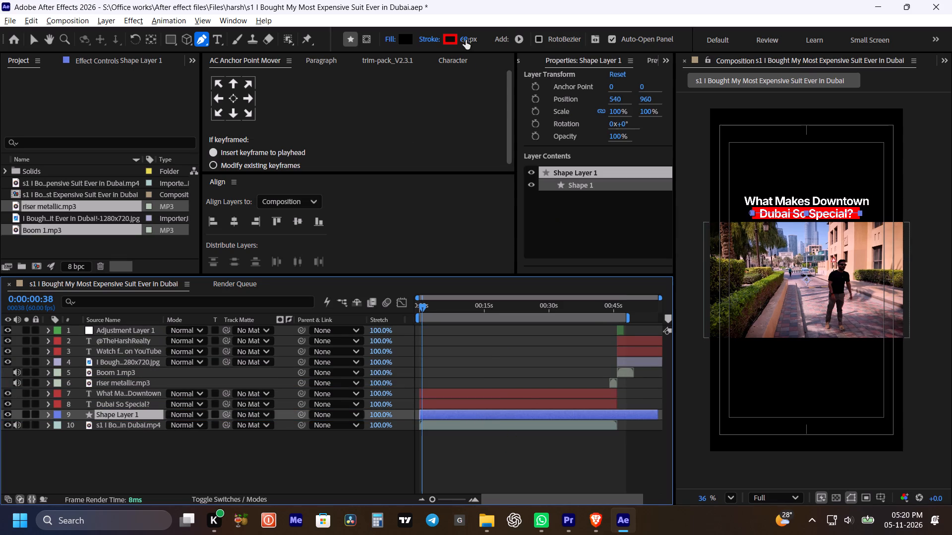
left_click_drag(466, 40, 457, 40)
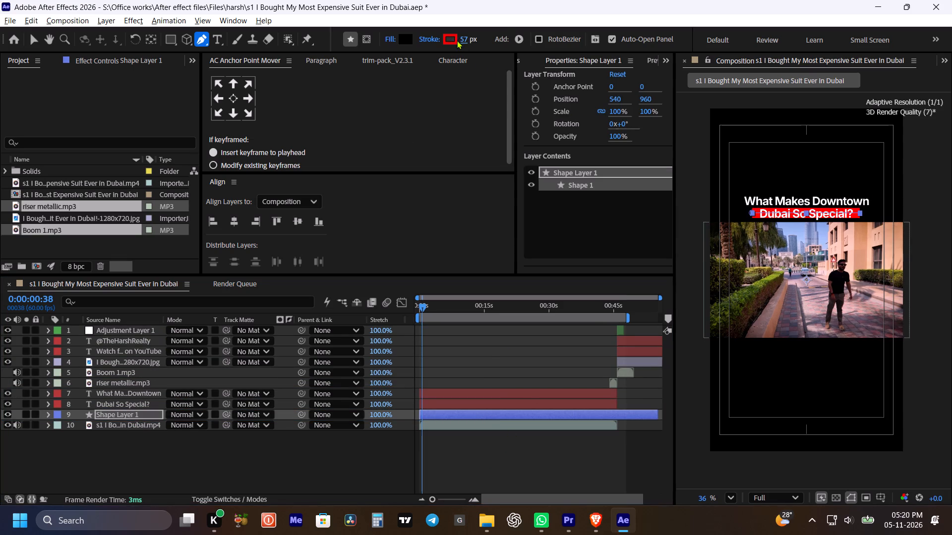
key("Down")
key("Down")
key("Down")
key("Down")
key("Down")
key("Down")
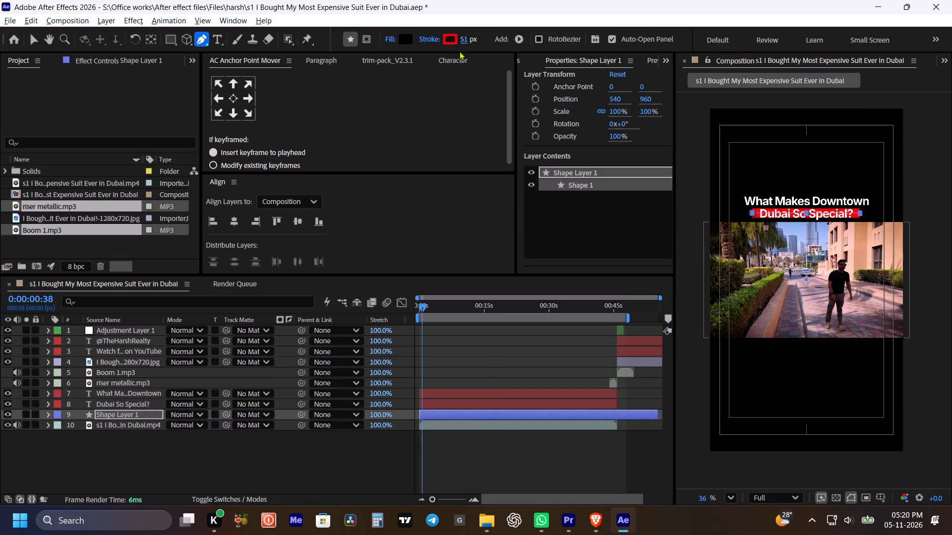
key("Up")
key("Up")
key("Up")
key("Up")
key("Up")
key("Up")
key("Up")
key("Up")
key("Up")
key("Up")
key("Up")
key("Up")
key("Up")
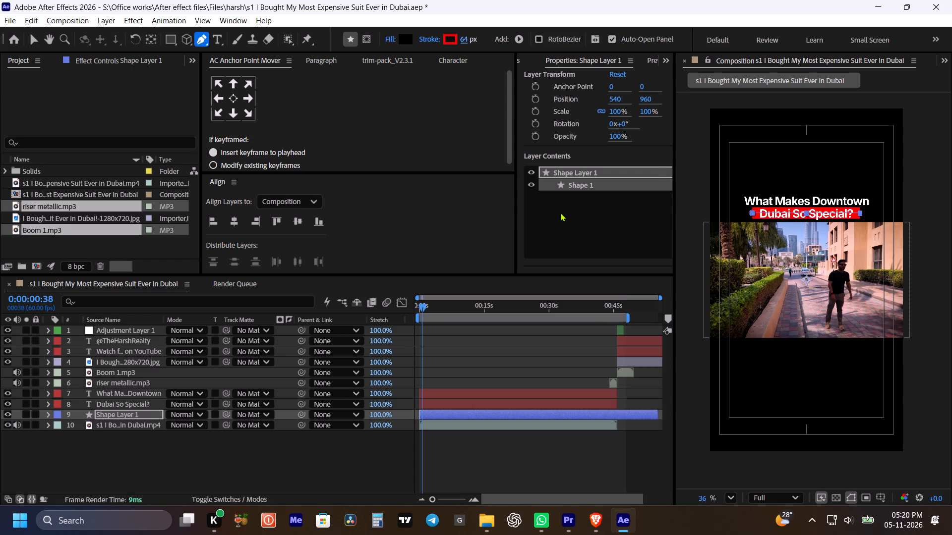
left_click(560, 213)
Nudge the red bar down to a Y position of 966 and centre it horizontally in the composition.
left_click(573, 464)
left_click(563, 418)
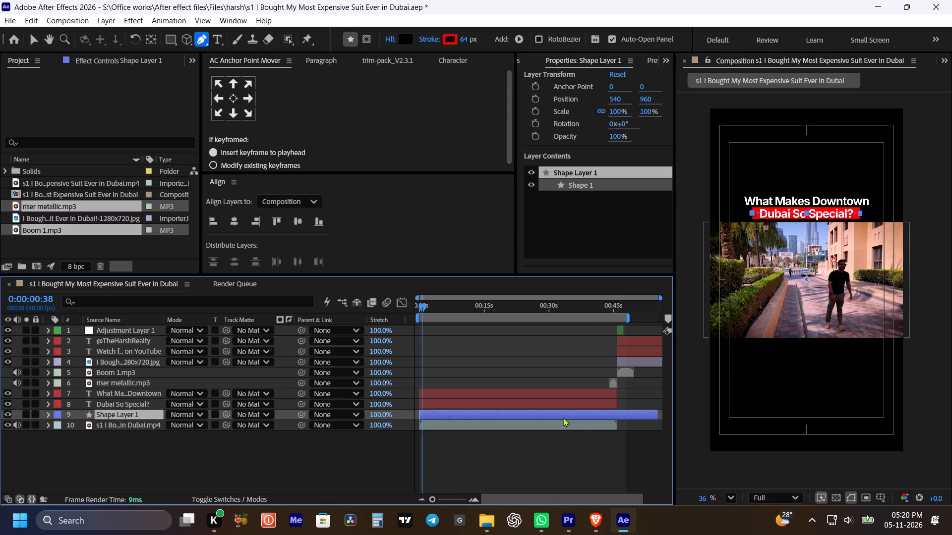
key("Up")
key("Down")
key("Down")
key("Down")
key("Down")
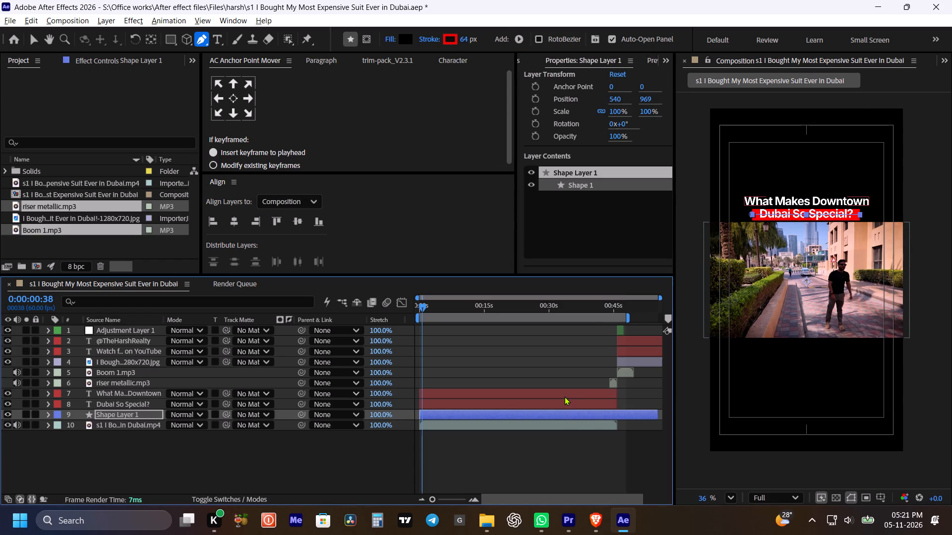
key("Up")
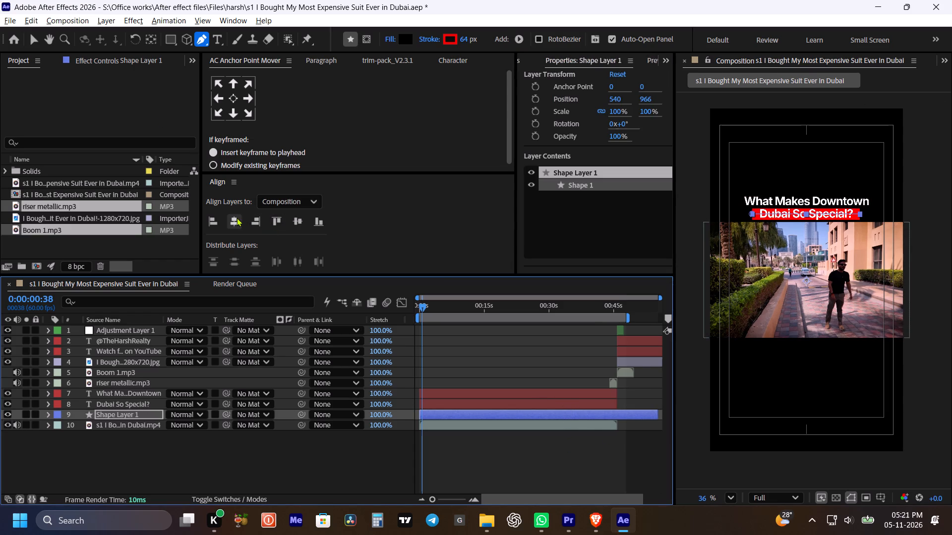
left_click(237, 218)
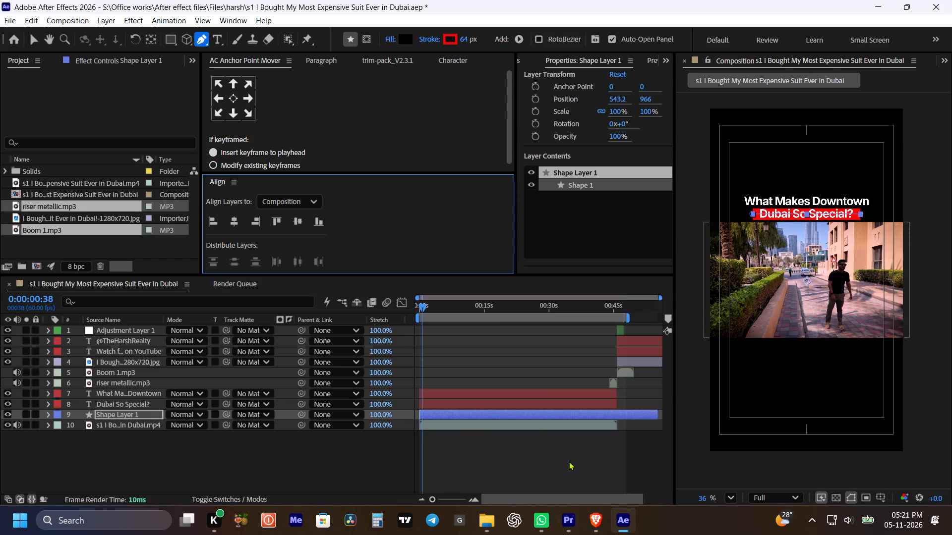
left_click(568, 462)
Set the red bar's stroke width to 70 px and save the project.
key("v")
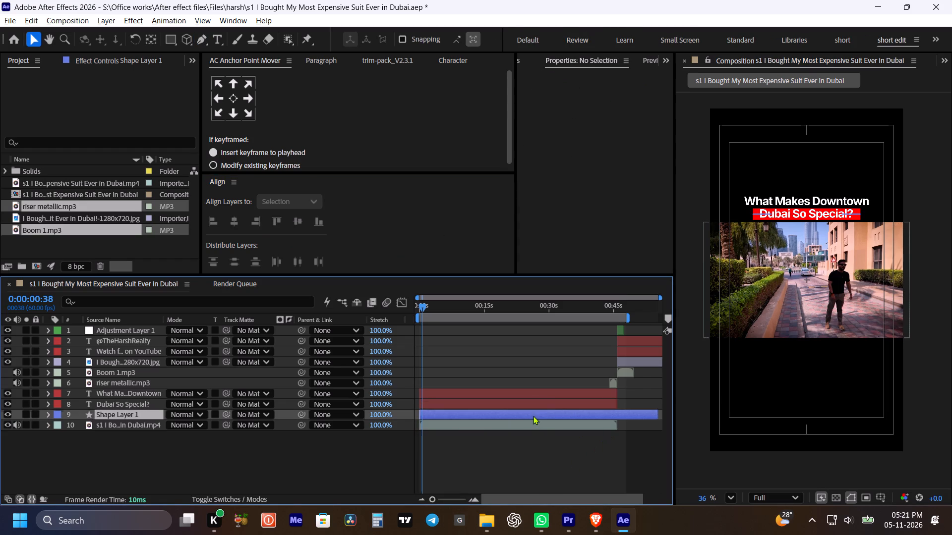
left_click(533, 416)
left_click(571, 40)
key("7")
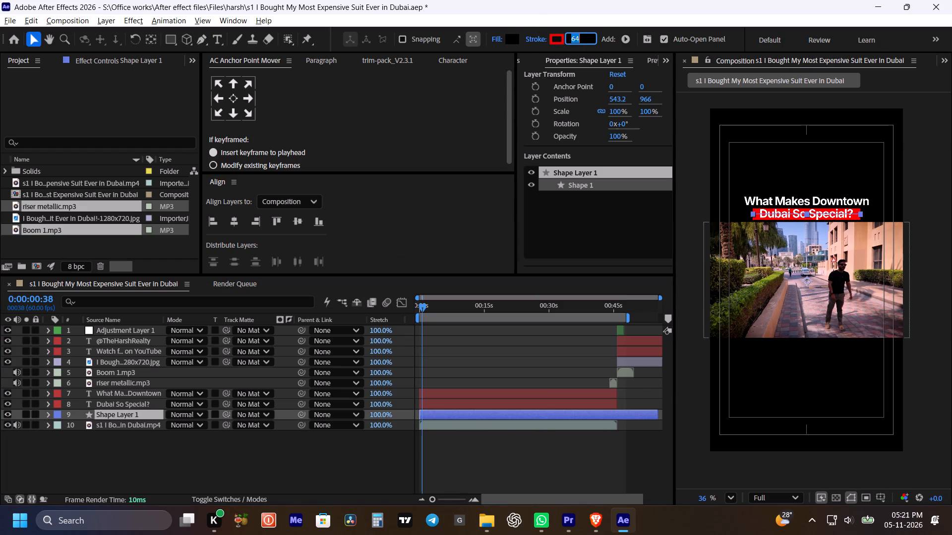
key("0")
left_click(591, 250)
left_click(536, 447)
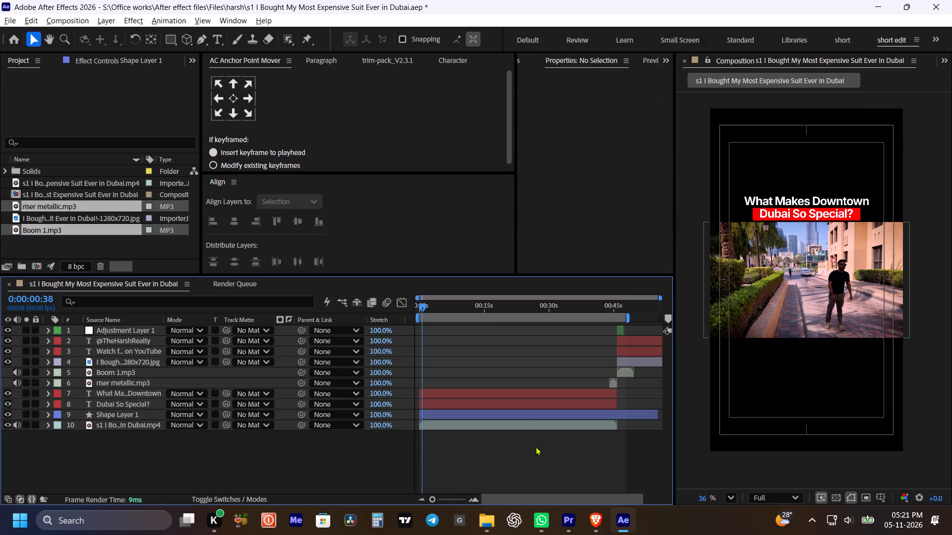
key("ctrl+s")
Trim the end of the red shape layer to match the end of the two title text layers, and save the project.
left_click_drag(661, 415, 647, 416)
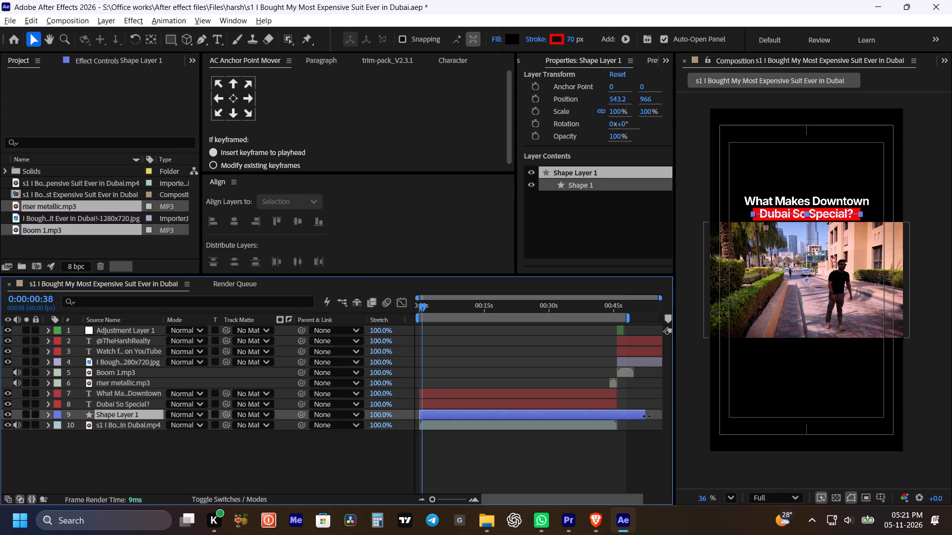
left_click_drag(647, 416, 616, 416)
key("ctrl+s")
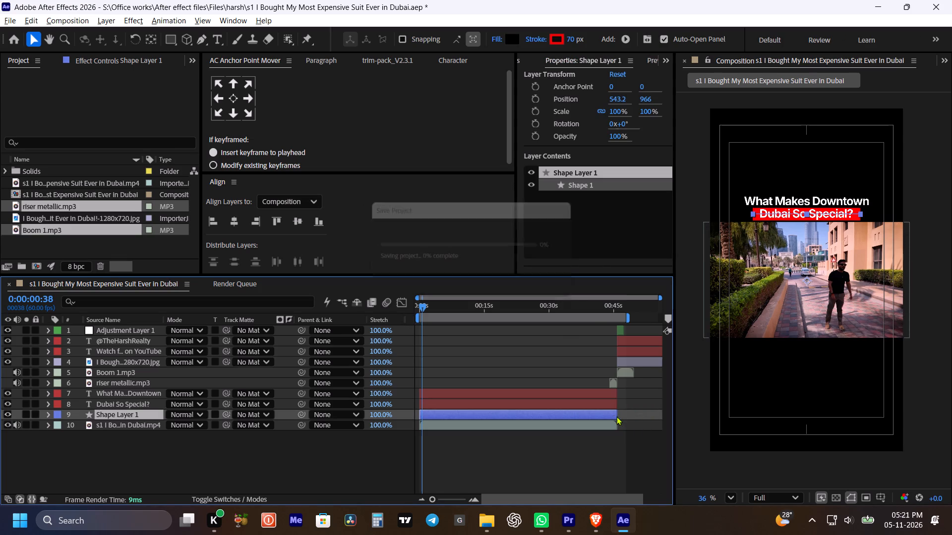
scroll(630, 412, "up", 3, "alt")
scroll(568, 410, "up", 2, "alt")
scroll(479, 423, "up", 2, "alt")
scroll(578, 395, "up", 2, "alt")
scroll(577, 392, "down", 3, "alt")
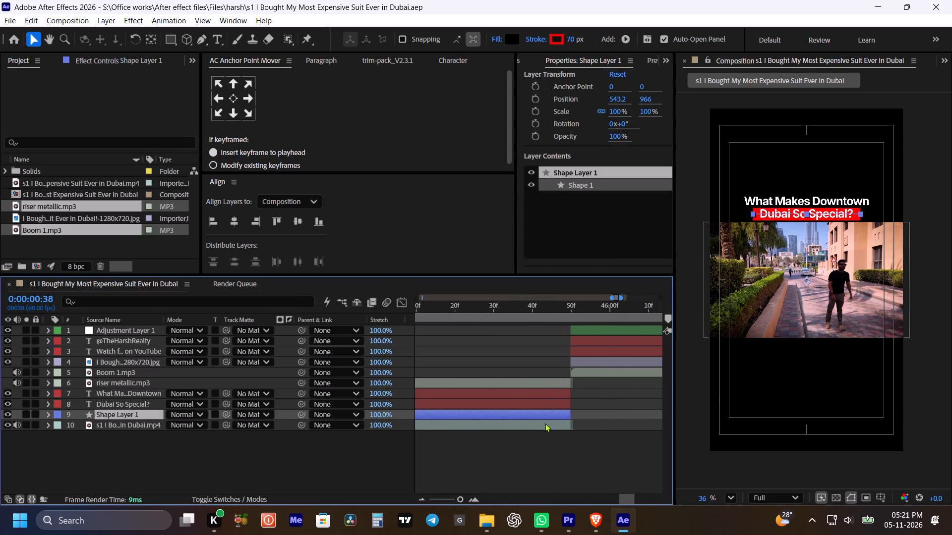
scroll(559, 457, "down", 3, "alt")
left_click(554, 460)
Apply a Drop Shadow effect to the "Dubai So Special?" text layer and set its opacity to 100%.
left_click(503, 402)
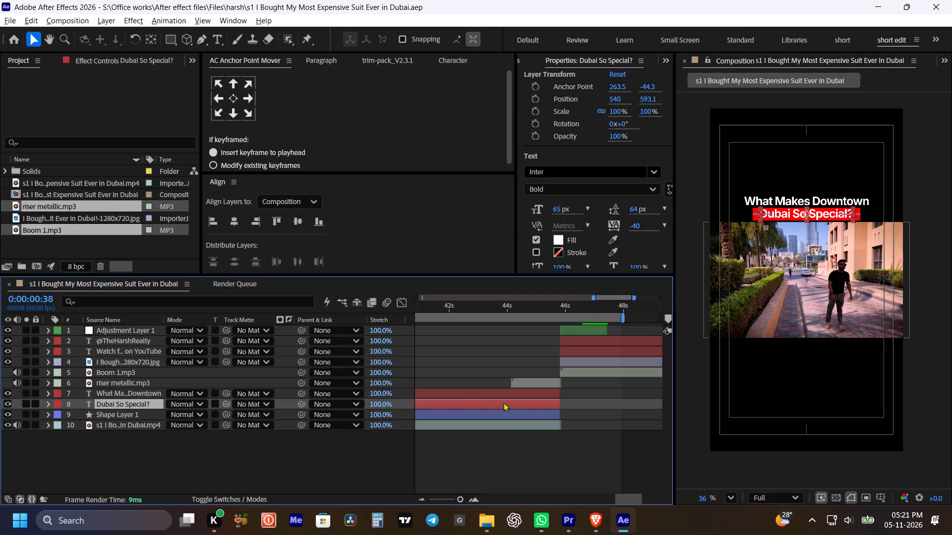
key("ctrl+space")
type("dro")
key("p")
left_click(456, 391)
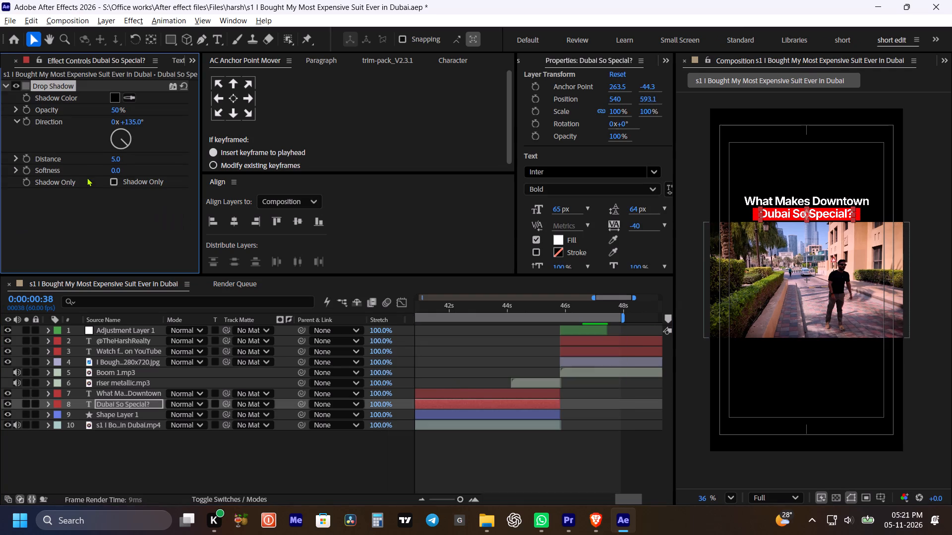
left_click_drag(114, 106, 303, 99)
Copy the Drop Shadow effect onto the "What Makes Downtown" text layer and save the project.
left_click(72, 87)
key("ctrl+c")
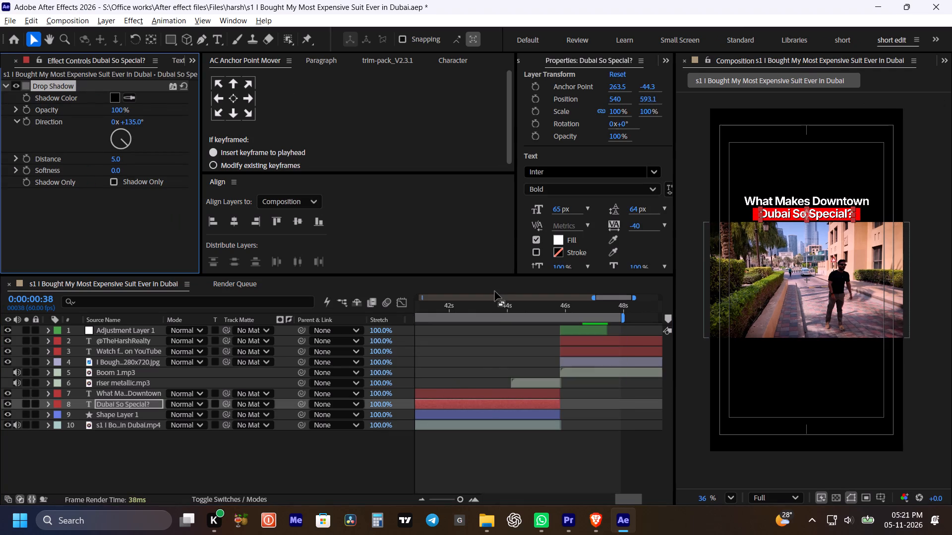
key("ctrl+c")
left_click(493, 393)
key("ctrl+v")
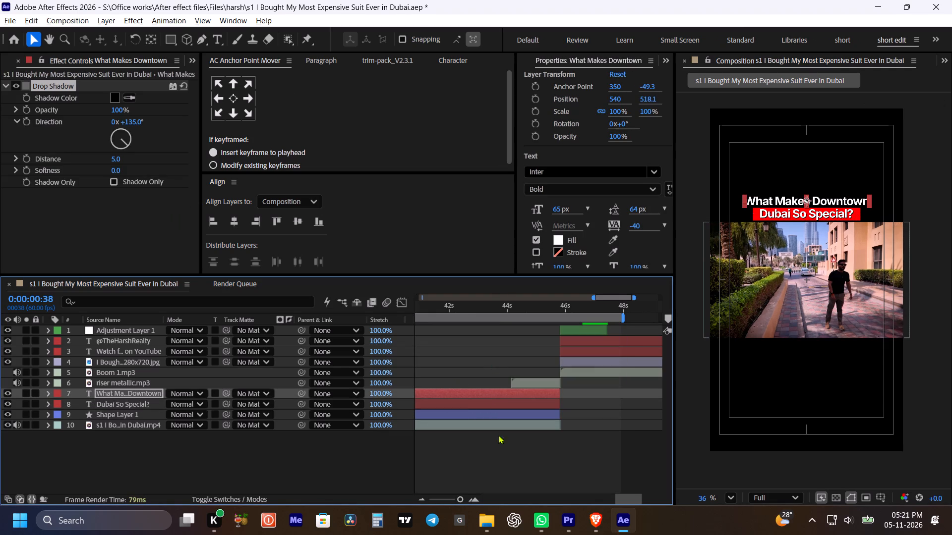
left_click(506, 465)
key("ctrl+s")
left_click(516, 462)
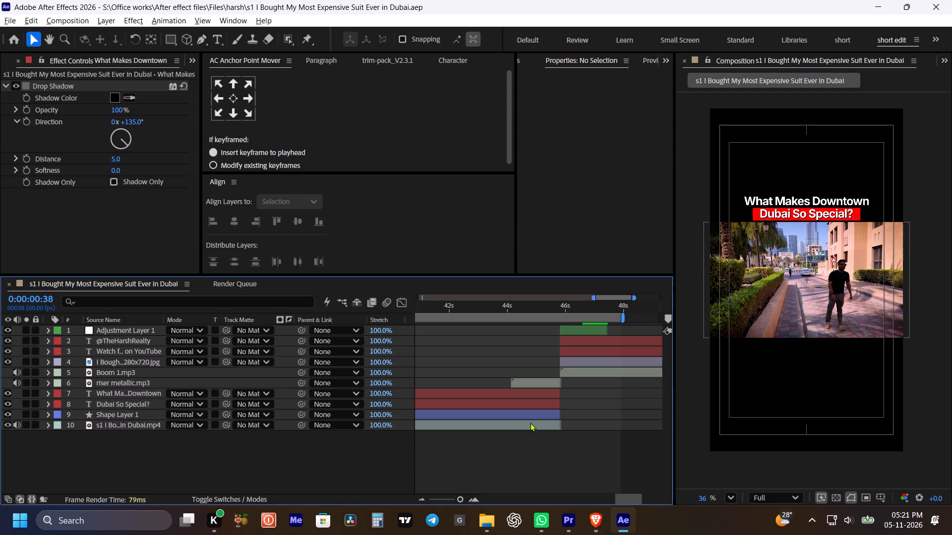
Inspect both title lines, their shadows and the red bar up close in the maximized composition view.
key("grave")
scroll(404, 235, "up", 4)
scroll(553, 248, "up", 2)
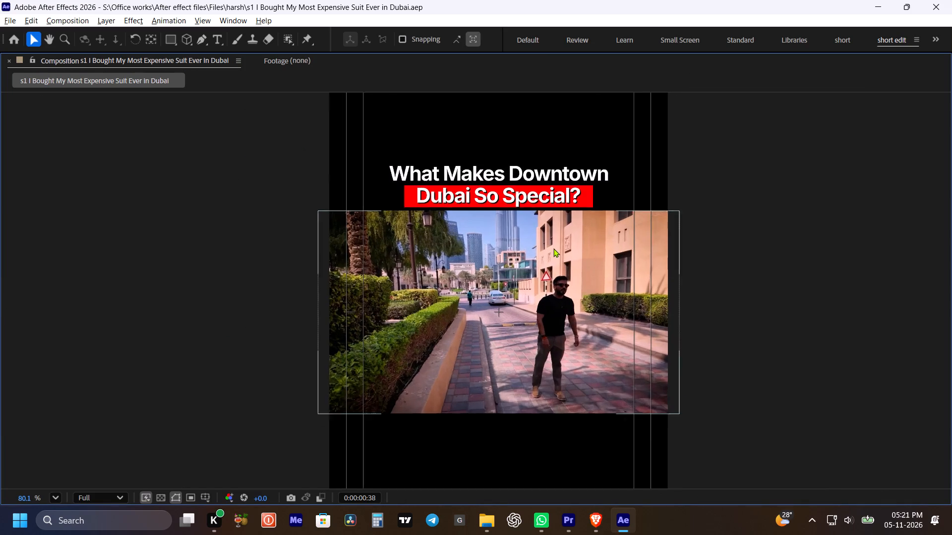
scroll(553, 248, "up", 2)
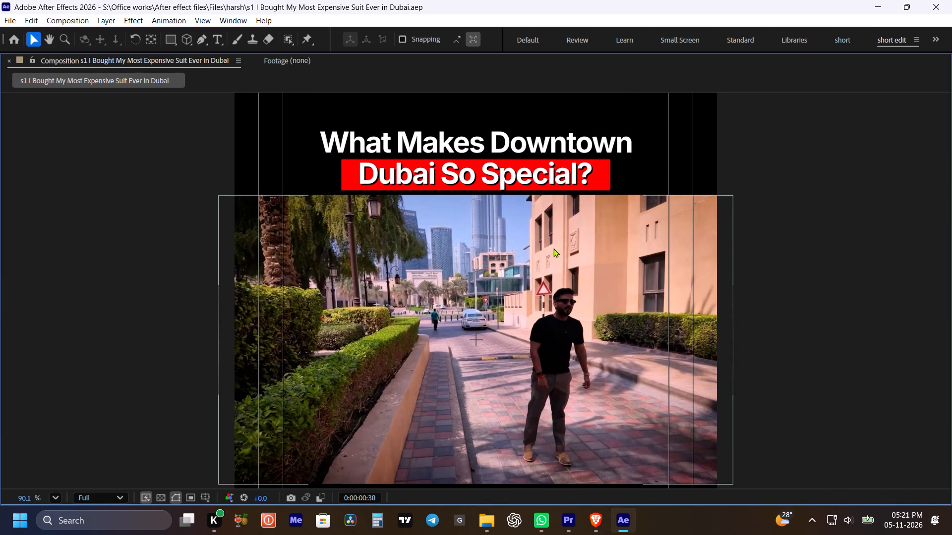
key("grave")
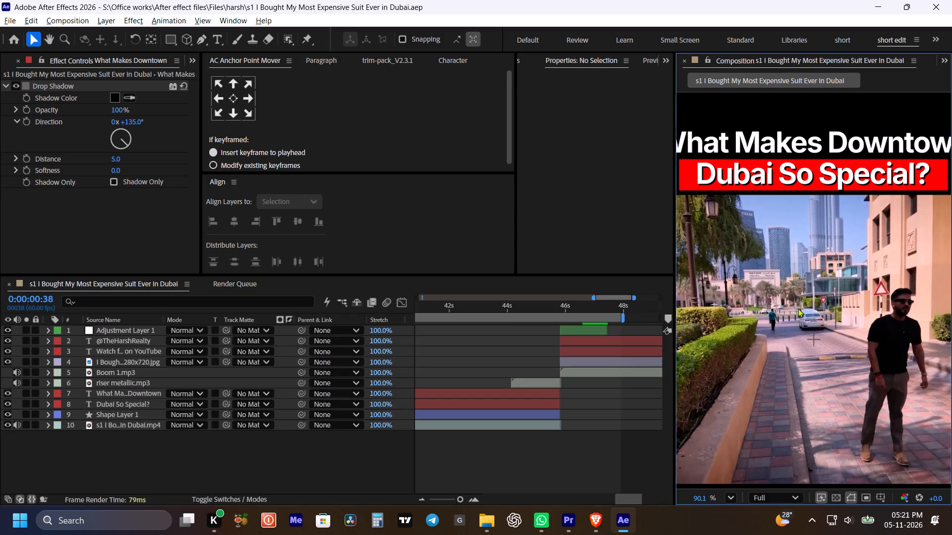
scroll(794, 304, "down", 5)
scroll(507, 330, "down", 4, "alt")
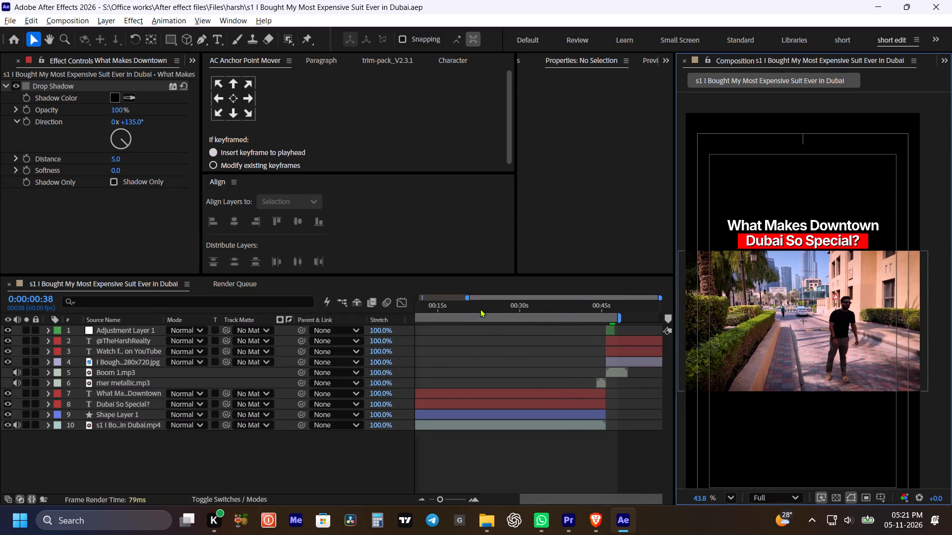
Play back the composition from 0:00:00:00 to check the title over the video.
scroll(480, 309, "down", 5, "alt")
left_click_drag(470, 306, 355, 326)
key("space")
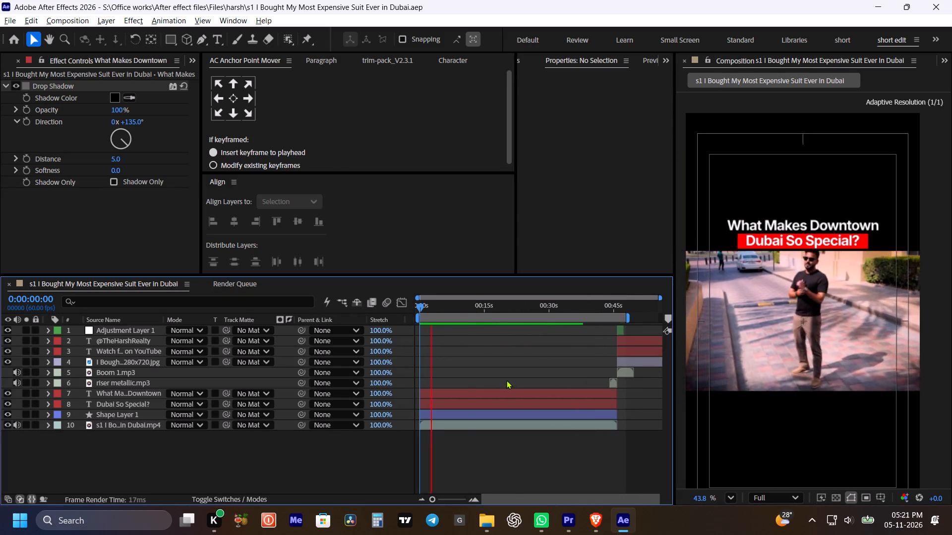
key("space")
left_click(482, 458)
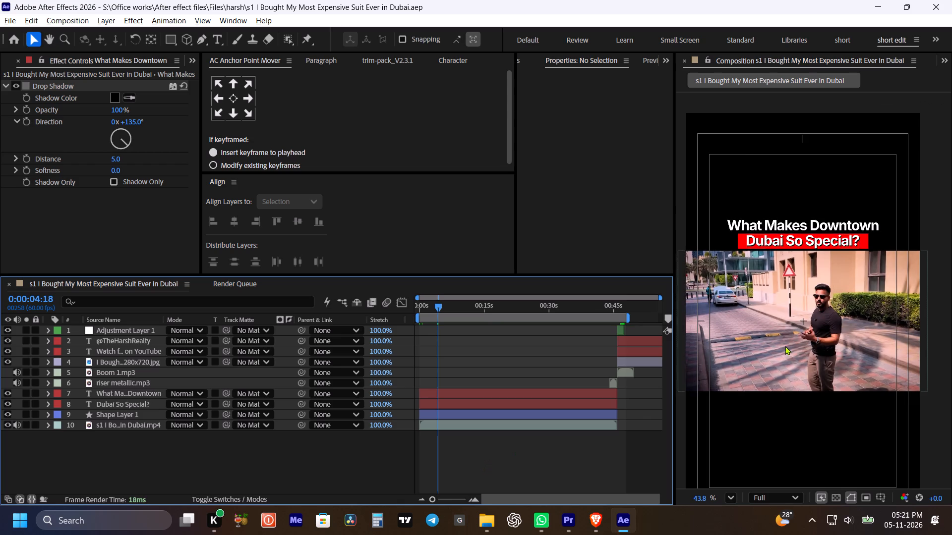
scroll(808, 328, "down", 3)
left_click(482, 425)
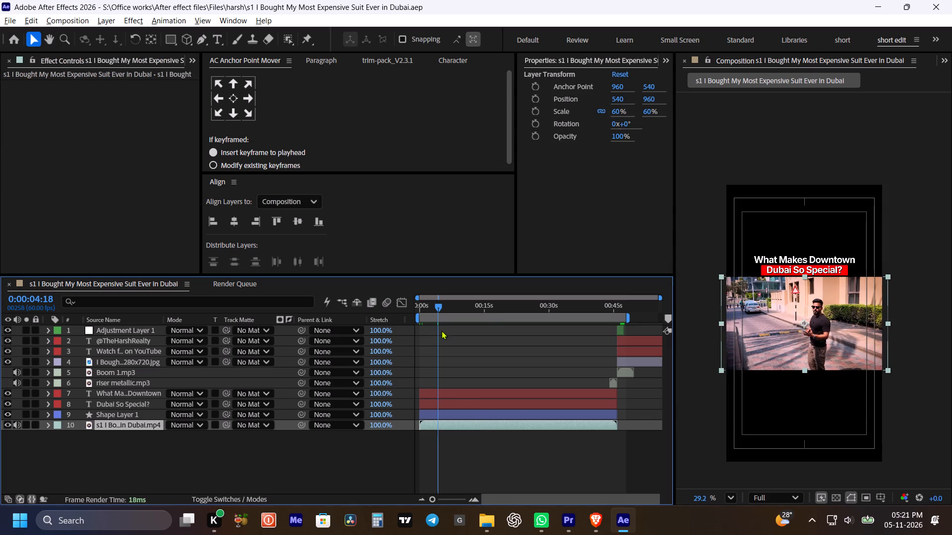
left_click_drag(443, 307, 398, 321)
key("space")
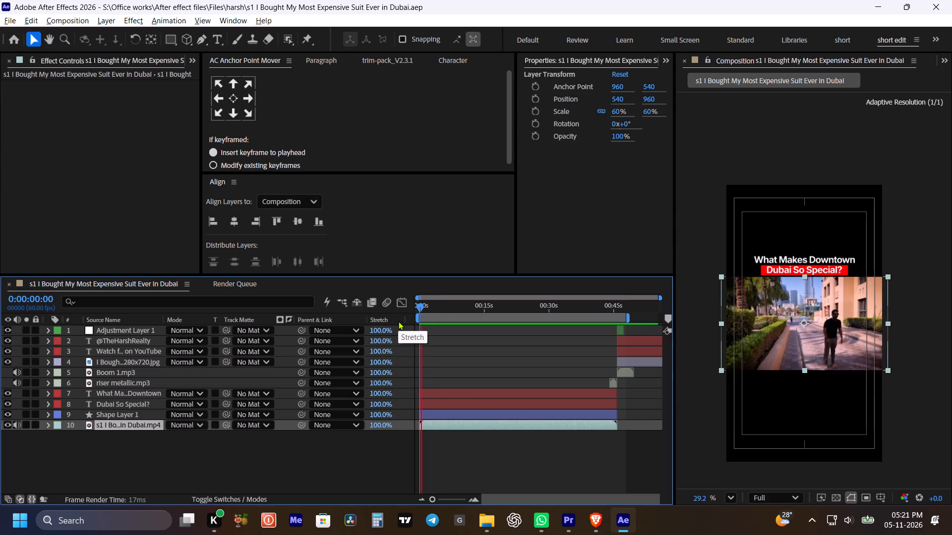
key("space")
key("space")
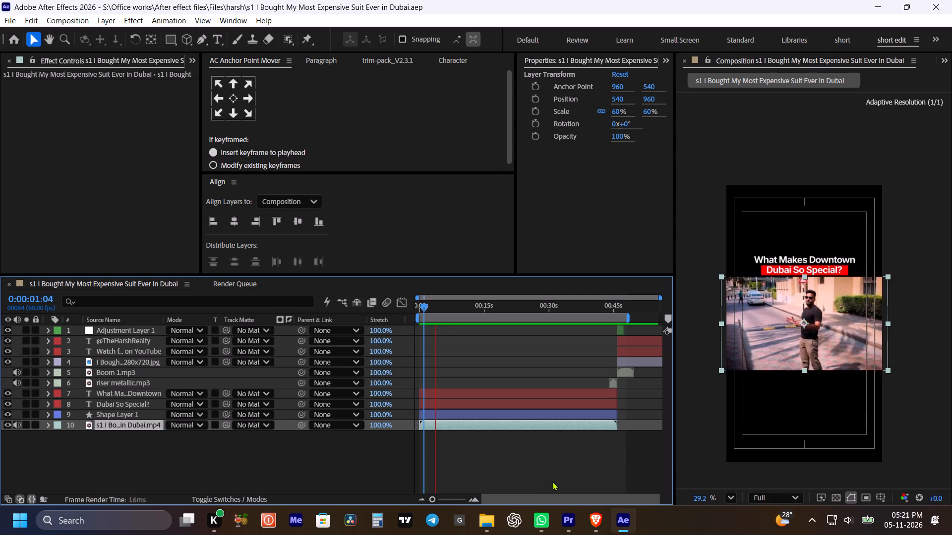
left_click(552, 470)
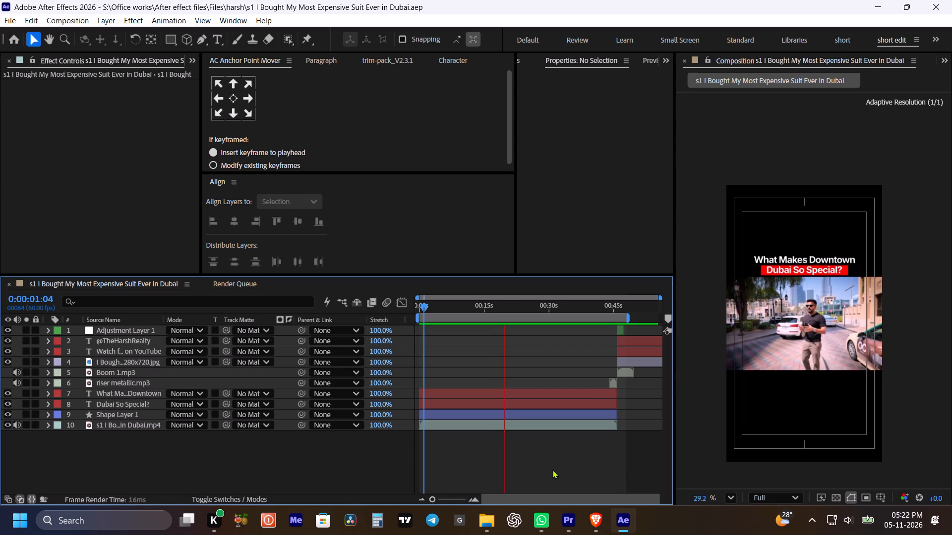
key("space")
left_click(594, 521)
scroll(399, 429, "down", 5)
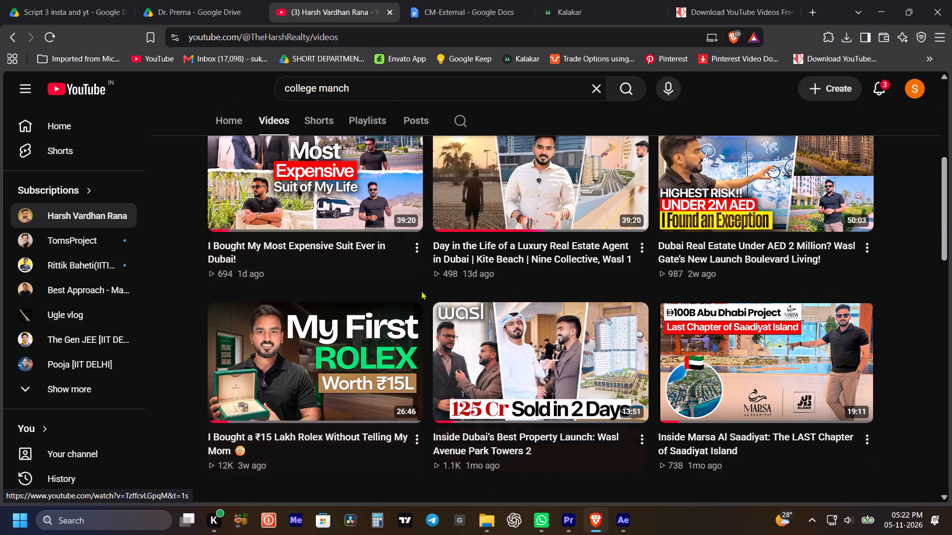
left_click(324, 126)
scroll(487, 331, "down", 3)
scroll(577, 361, "down", 6)
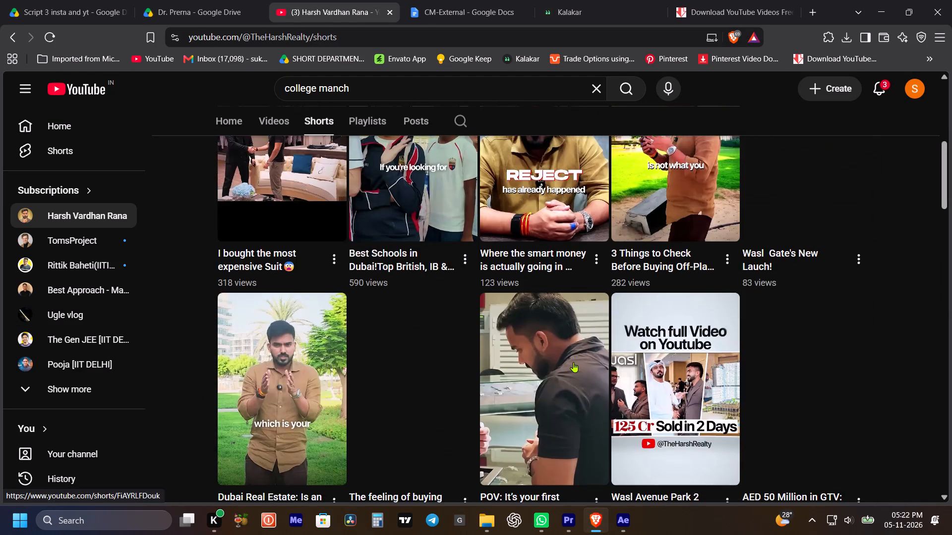
scroll(572, 362, "down", 5)
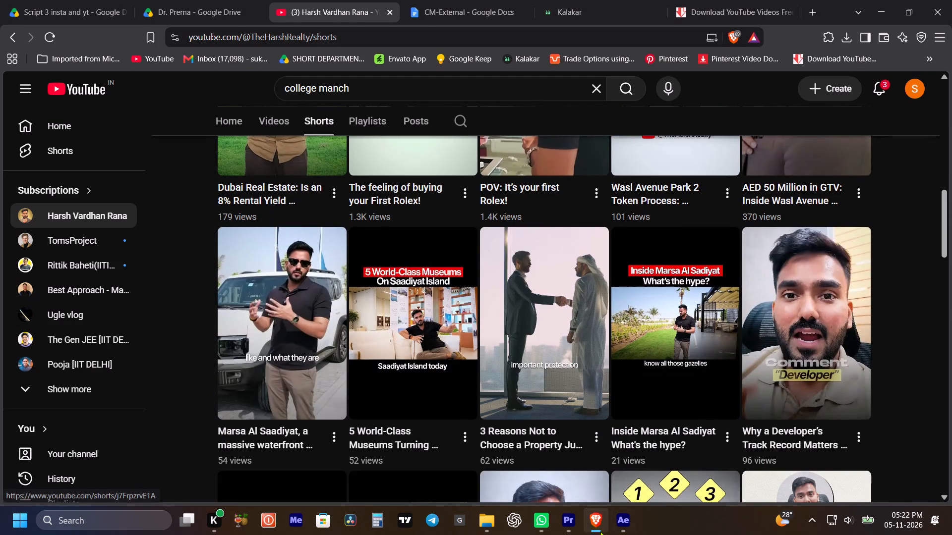
Switch to After Effects and add the s1 I Bought My Most Expensive Suit Ever in Dubai composition to the render queue.
left_click(617, 526)
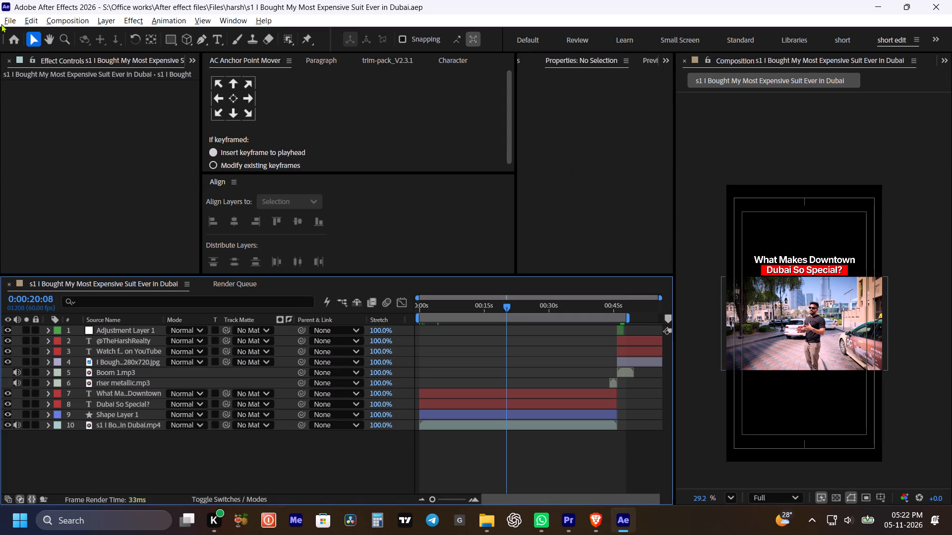
left_click(7, 23)
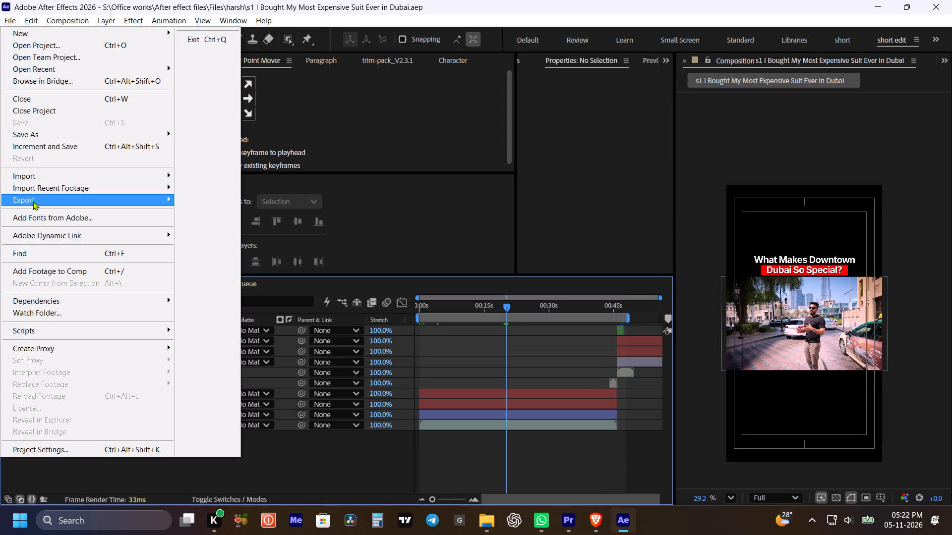
left_click(33, 201)
left_click(266, 210)
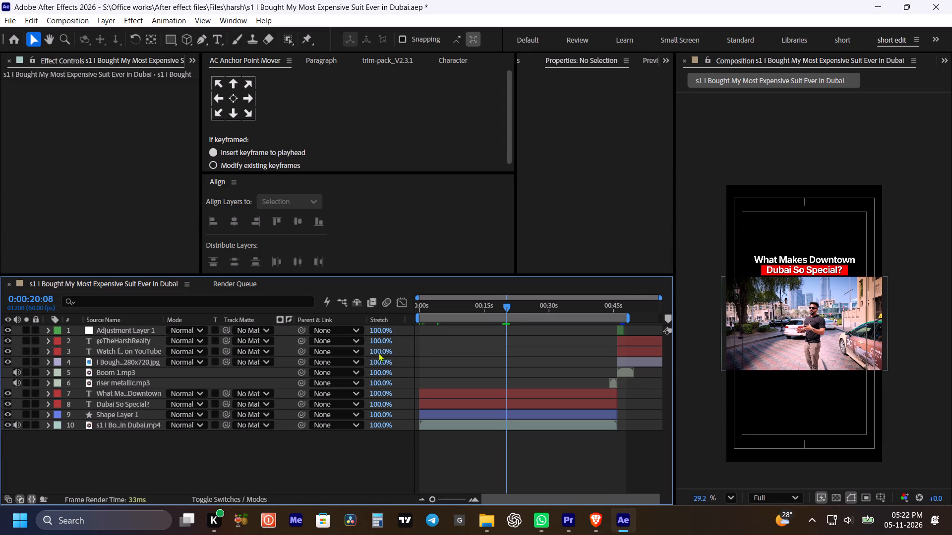
Set the H.264 render's output folder to Client > Harsh > After edit, copying the existing file name and saving under it.
left_click(322, 357)
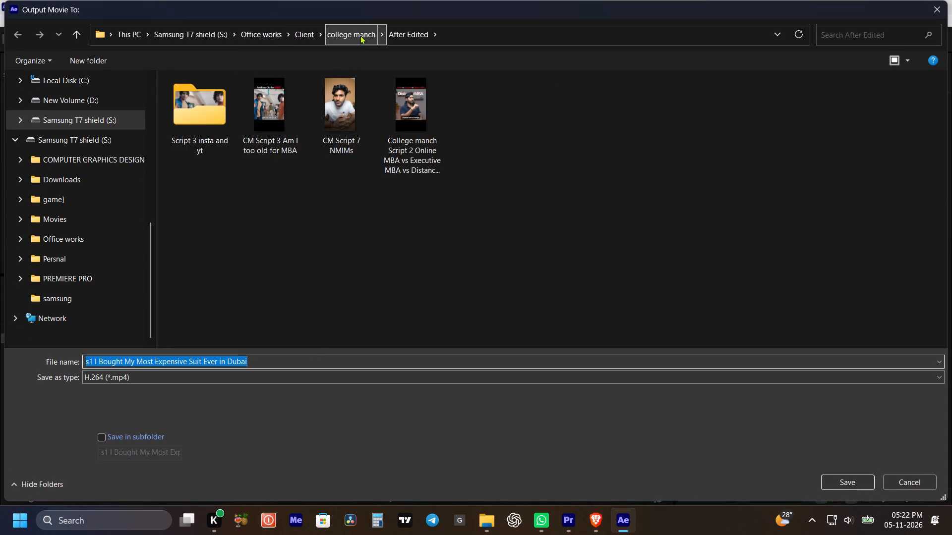
left_click(301, 35)
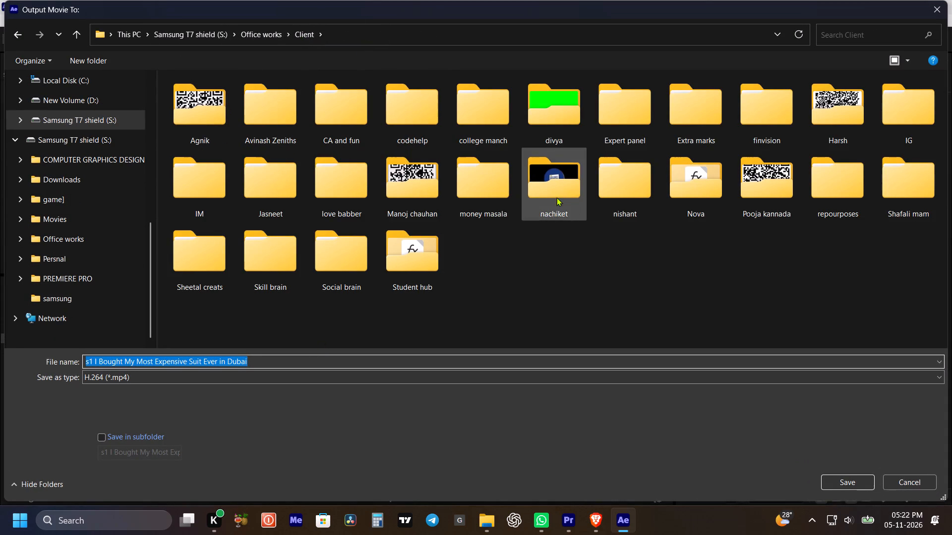
double_click(833, 142)
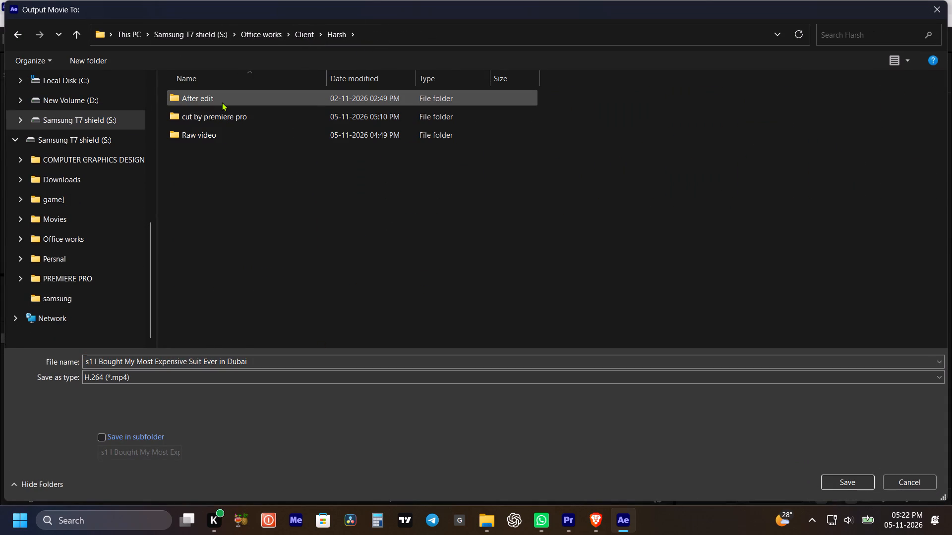
double_click(222, 102)
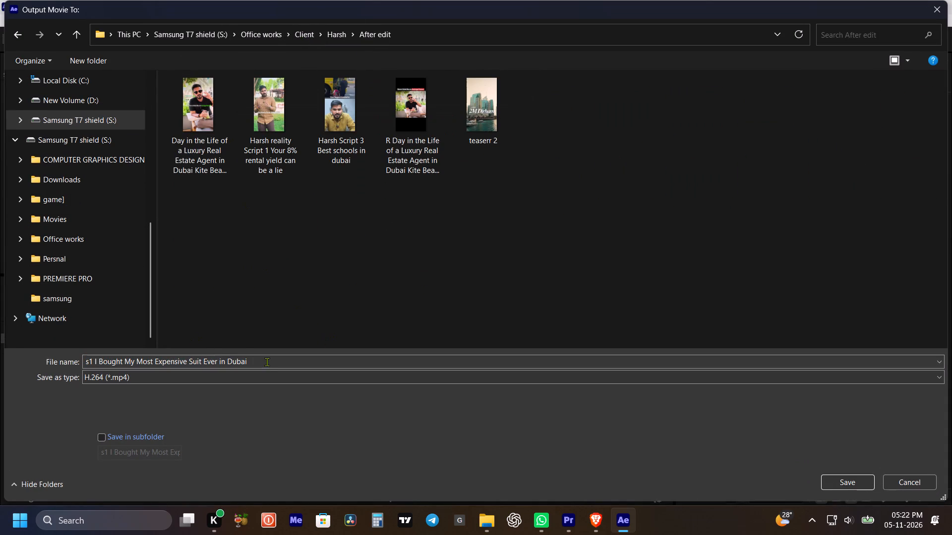
left_click(267, 362)
key("ctrl+c")
key("ctrl+c")
key("ctrl+c")
key("ctrl+c")
key("ctrl+c")
key("ctrl+c")
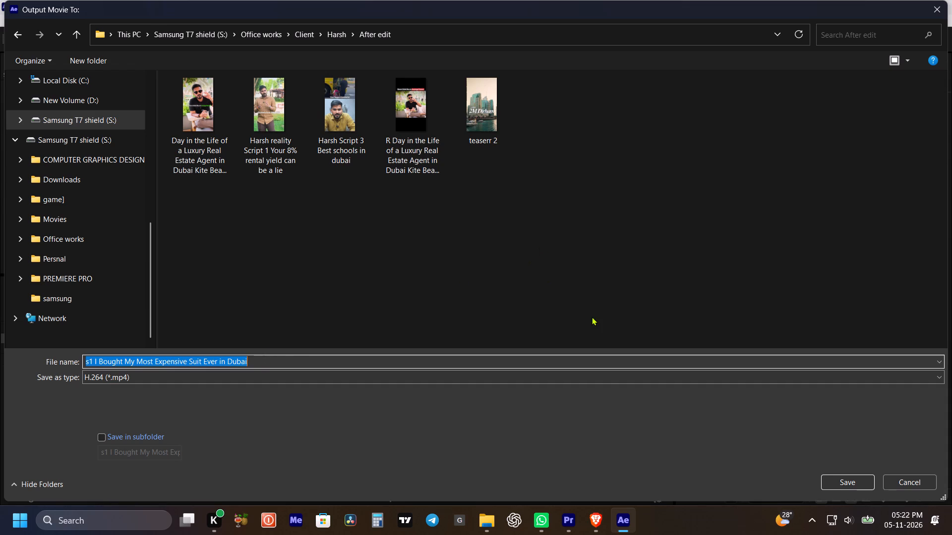
left_click(831, 483)
Render the queued composition.
left_click(563, 305)
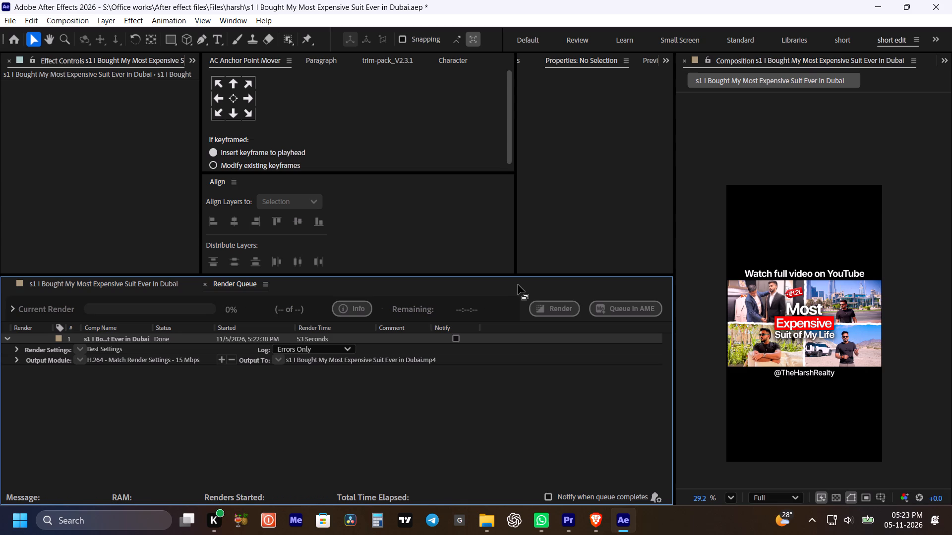
key("s")
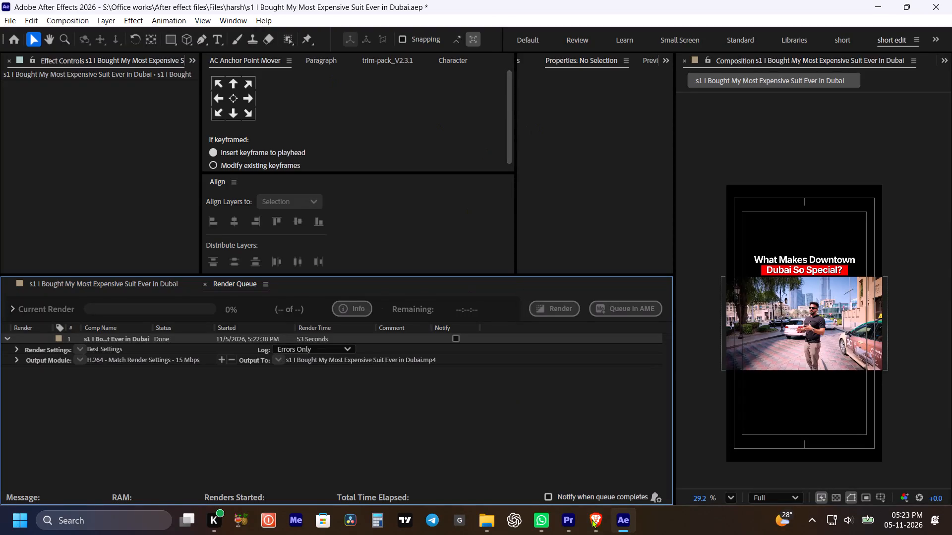
Switch to Kalakar in Brave and choose the rendered s1 suit video from Client > Harsh > After edit for a new captioning project.
left_click(588, 521)
left_click(575, 3)
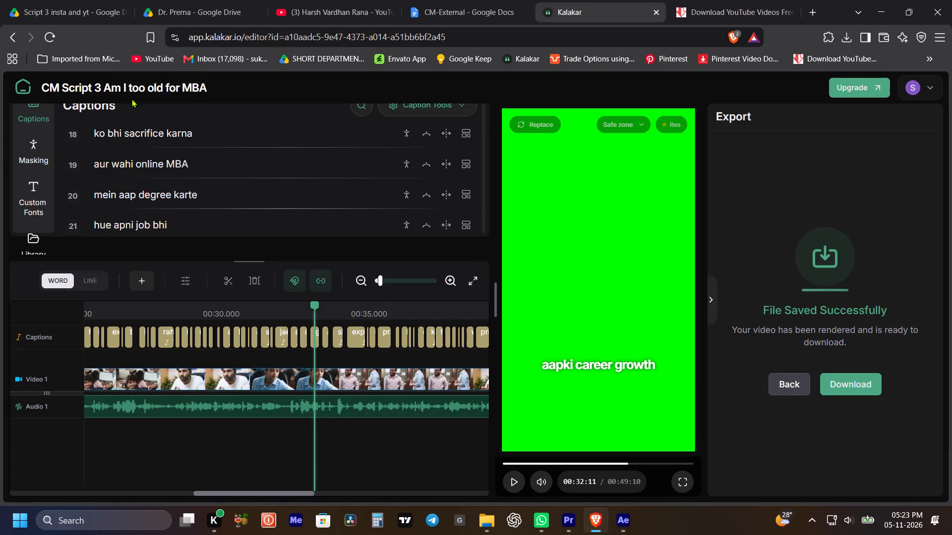
left_click(28, 82)
left_click(515, 203)
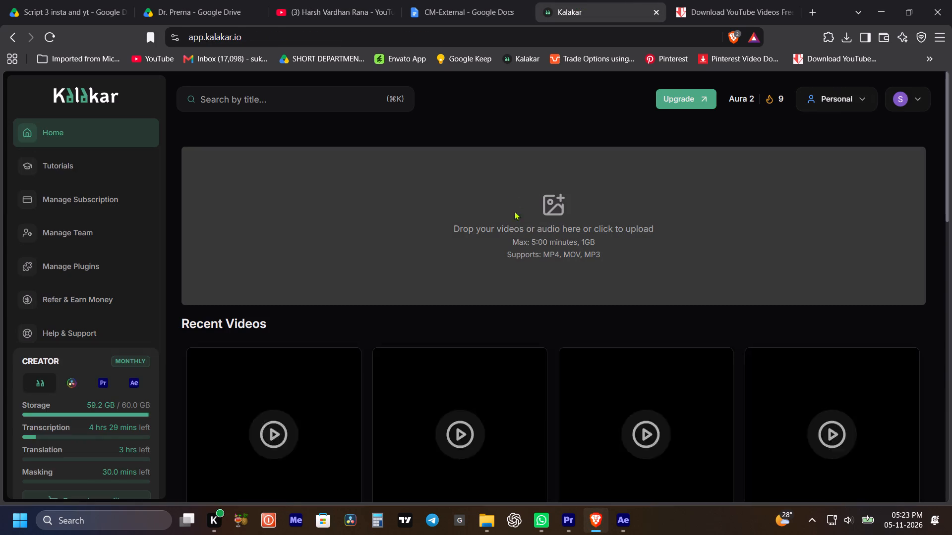
left_click(294, 93)
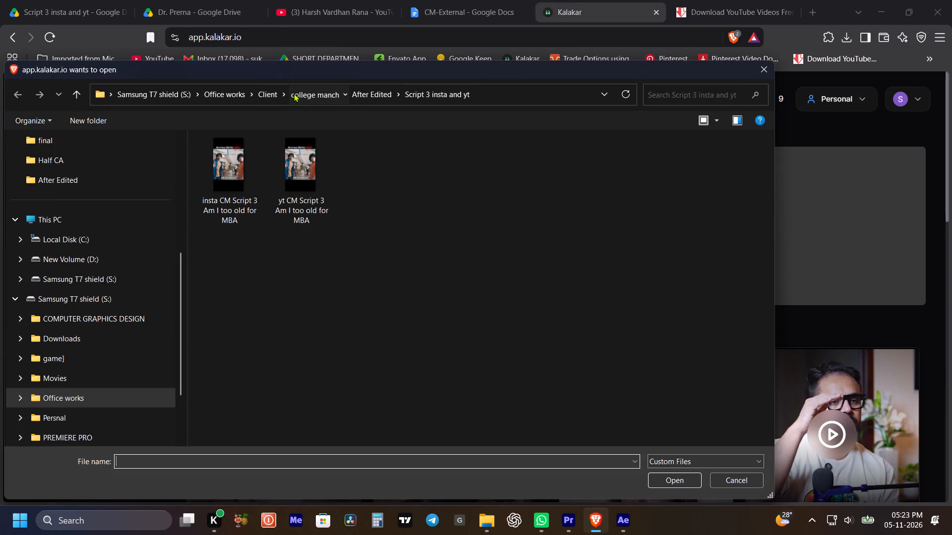
left_click(268, 98)
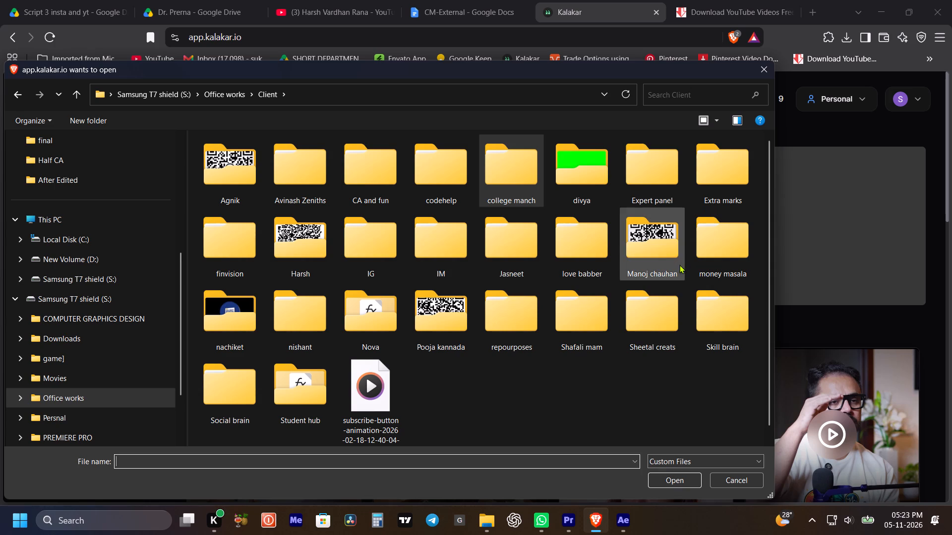
double_click(300, 240)
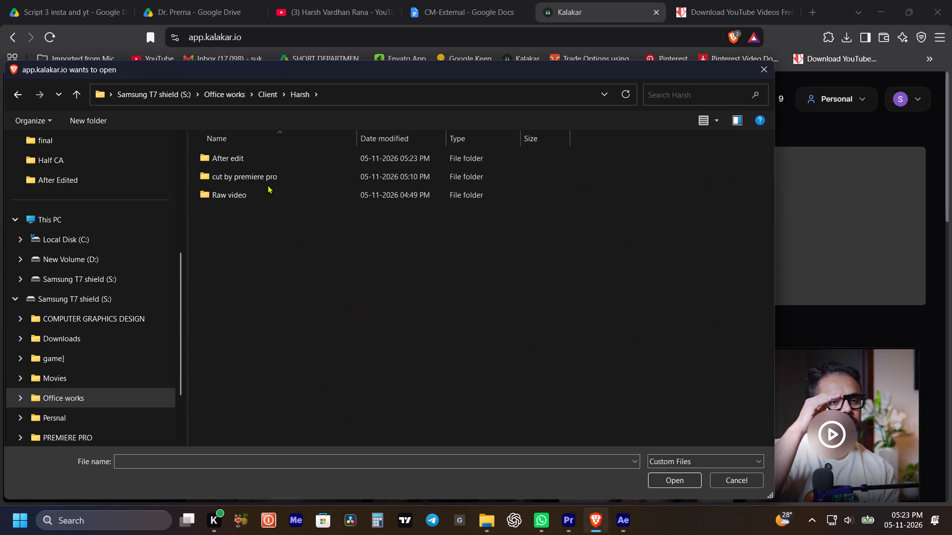
double_click(275, 179)
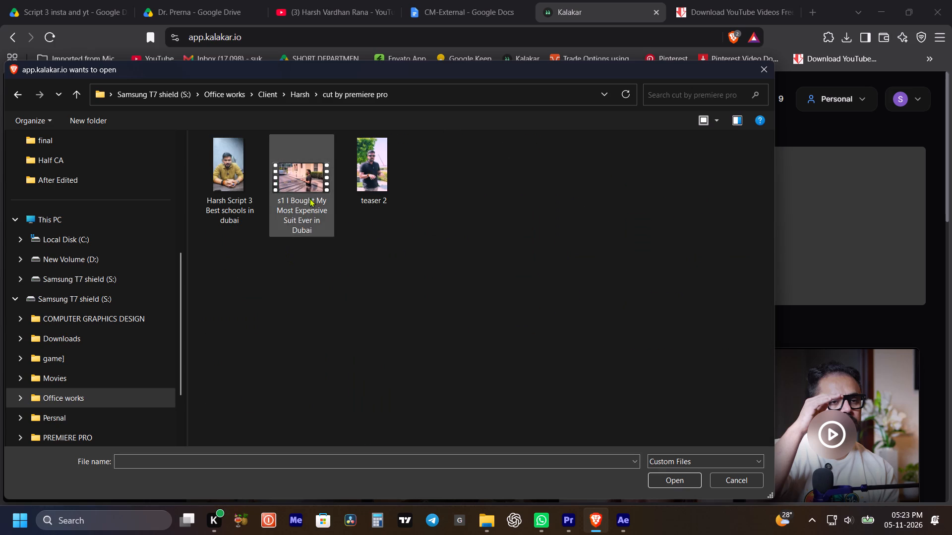
left_click(314, 91)
left_click(309, 92)
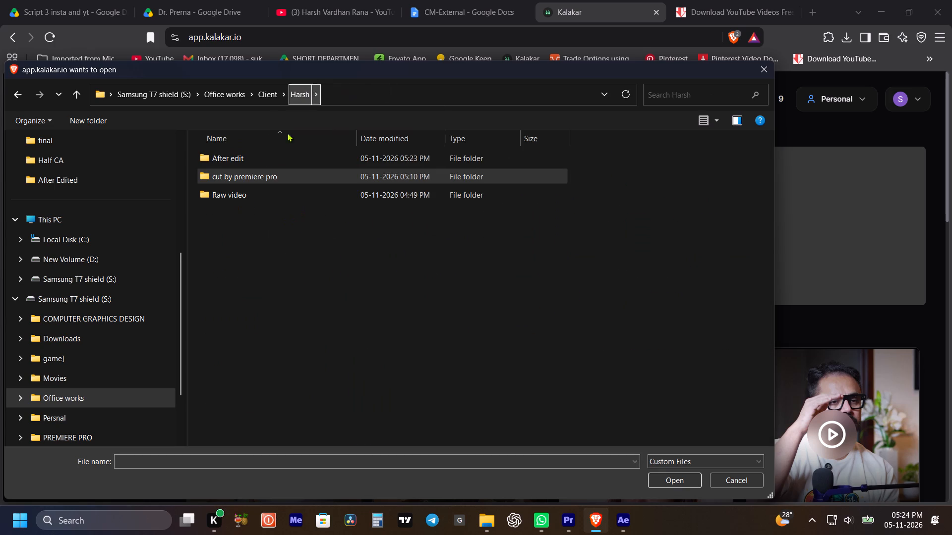
double_click(248, 162)
left_click_drag(510, 260, 516, 210)
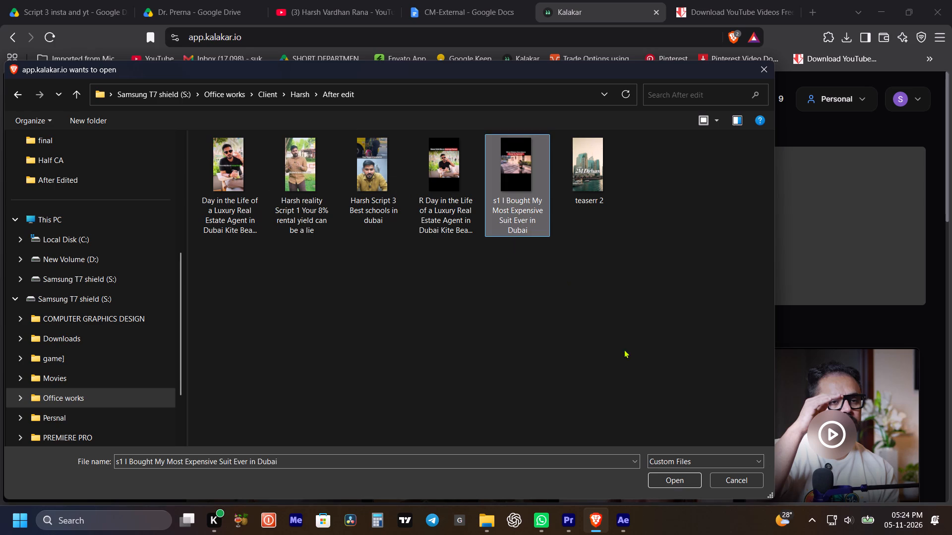
left_click(682, 480)
Set the spoken language to Hinglish and start uploading the video for transcription.
left_click(418, 330)
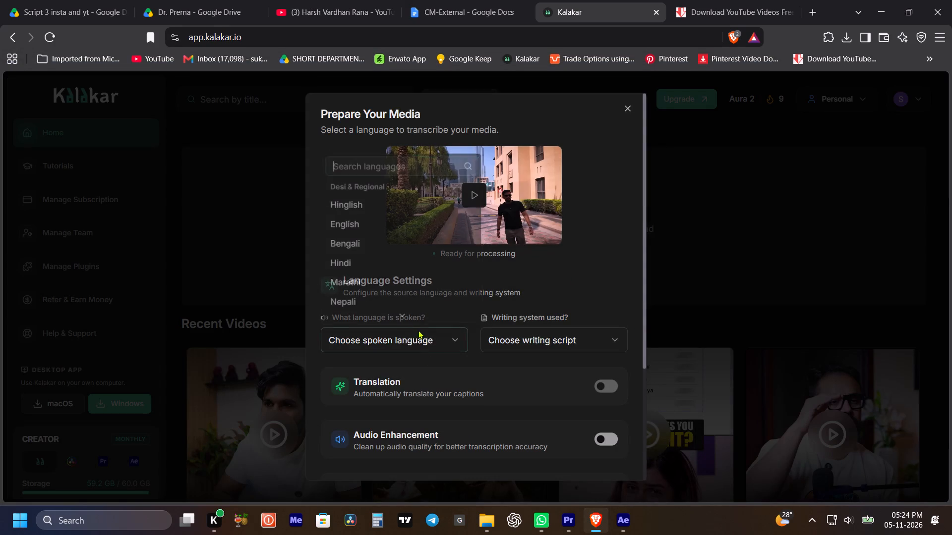
left_click(354, 204)
scroll(378, 208, "down", 3)
left_click(450, 448)
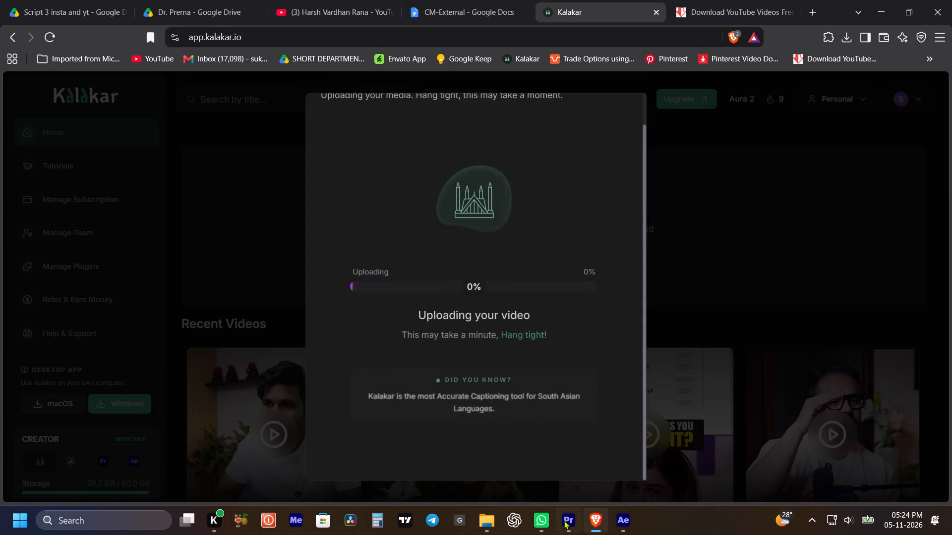
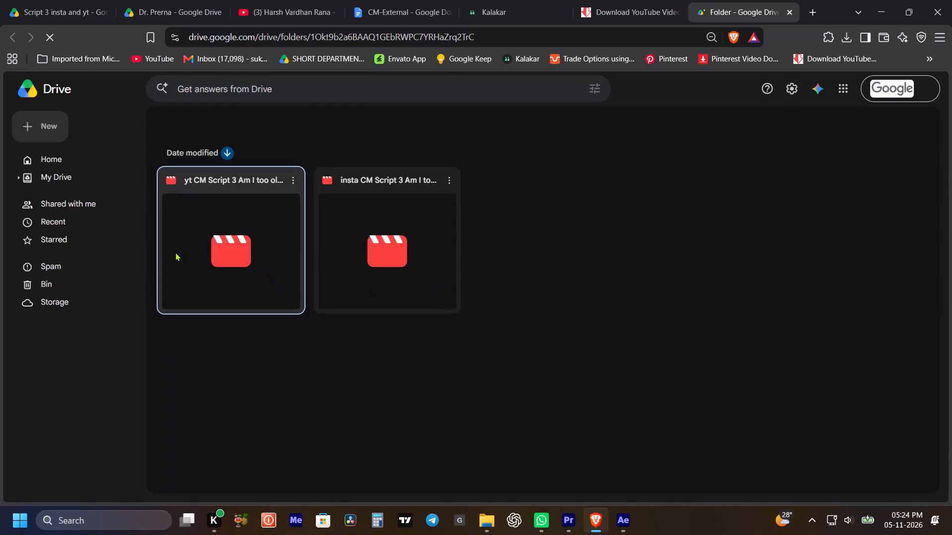
Open the yt CM Script 3 video in the Google Drive folder.
double_click(267, 252)
double_click(267, 252)
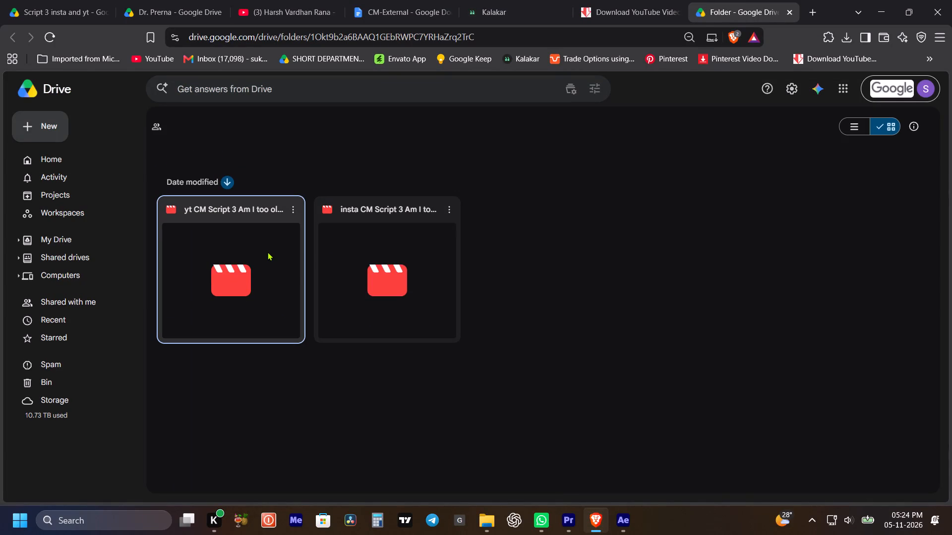
double_click(268, 275)
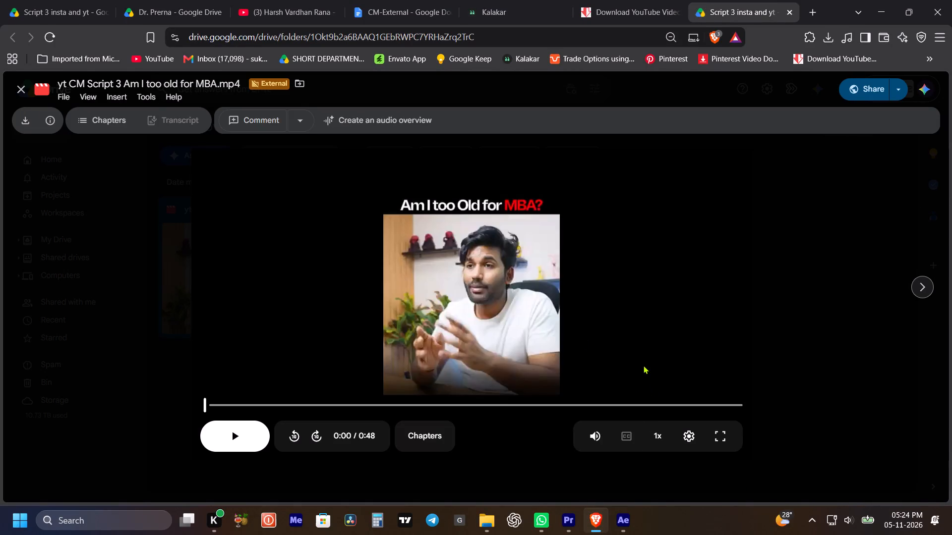
Play the yt CM Script 3 video and examine its closing seconds, from about 0:44 to the end.
left_click(643, 365)
left_click(649, 367)
left_click(688, 403)
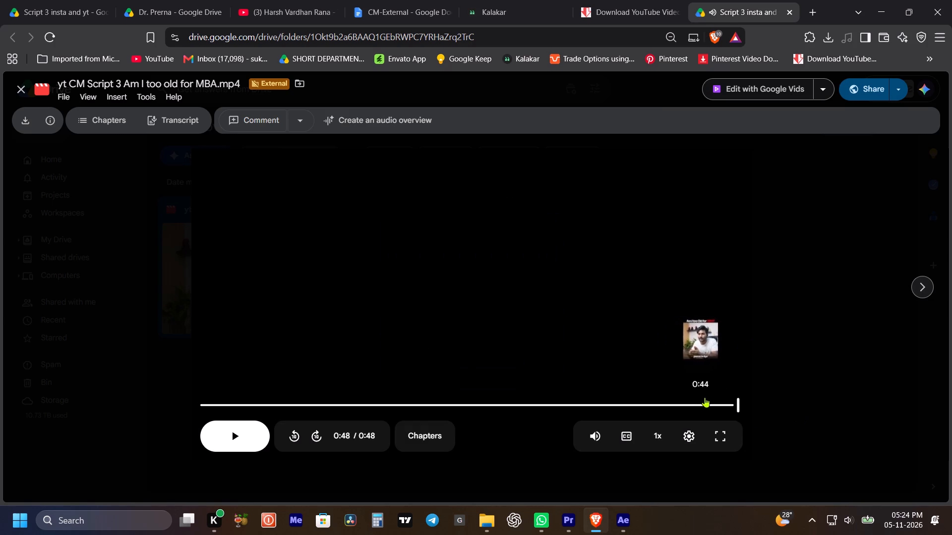
left_click(723, 406)
left_click(638, 348)
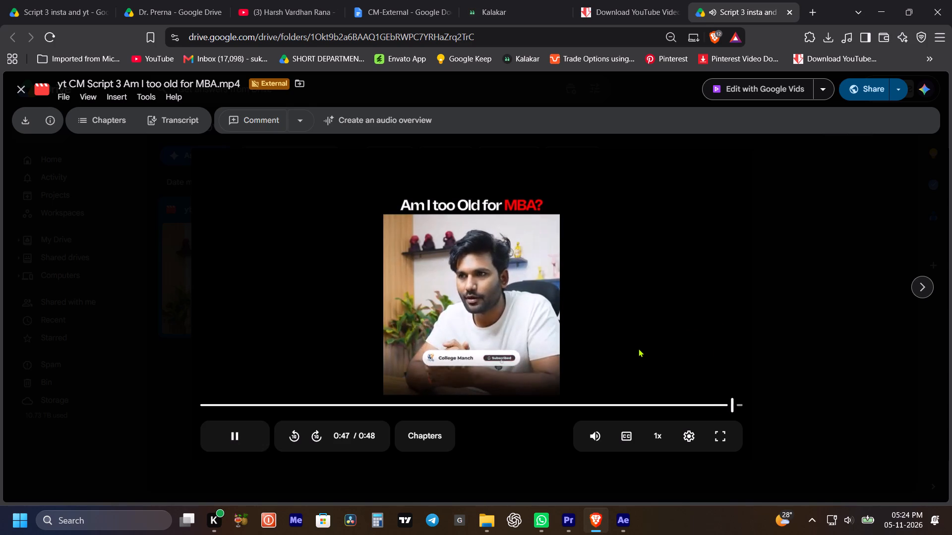
left_click_drag(735, 404, 736, 404)
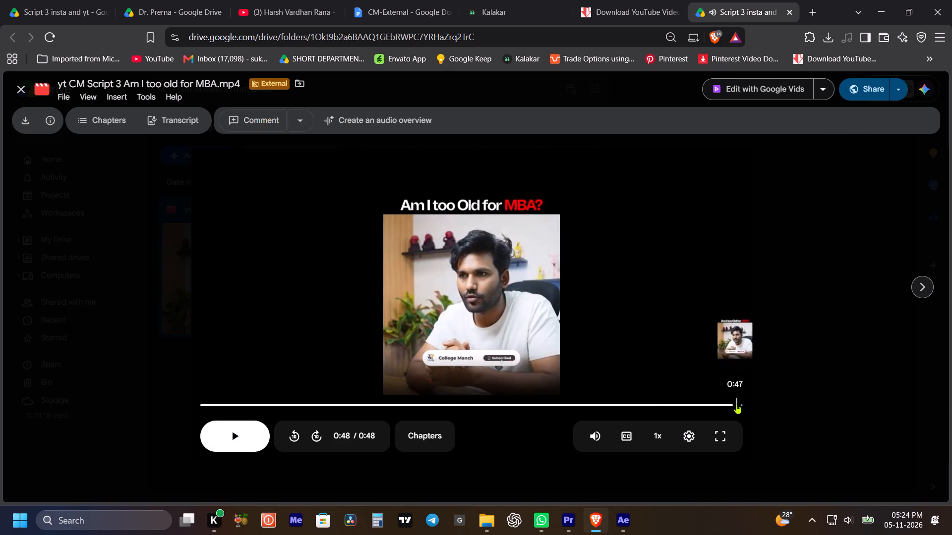
left_click_drag(736, 404, 746, 404)
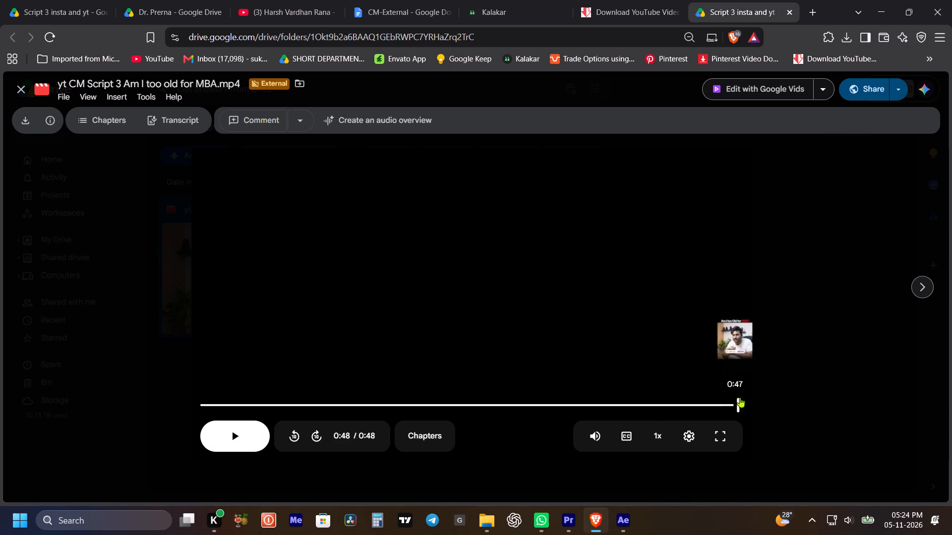
left_click(799, 382)
Review the ending of the insta CM Script 3 video, then close that Drive folder and return to Kalakar.
double_click(420, 313)
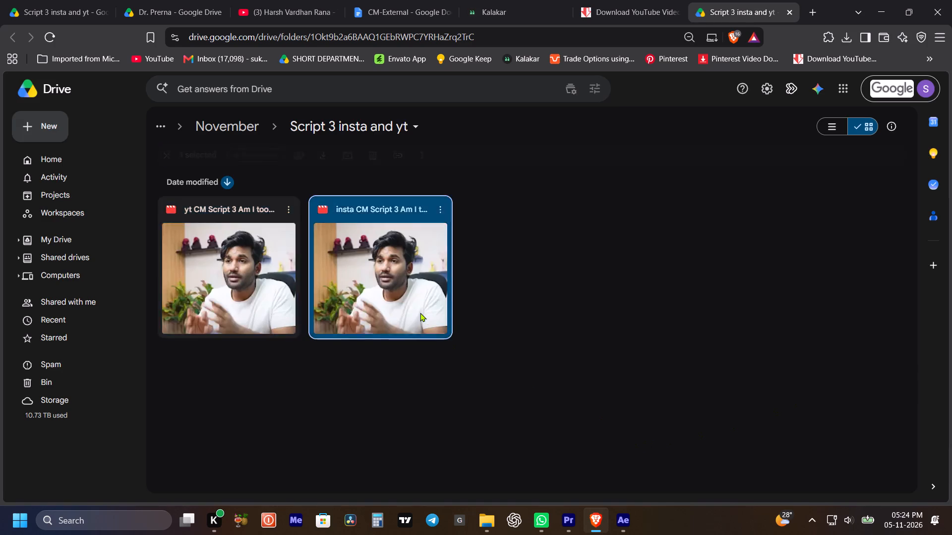
left_click(726, 408)
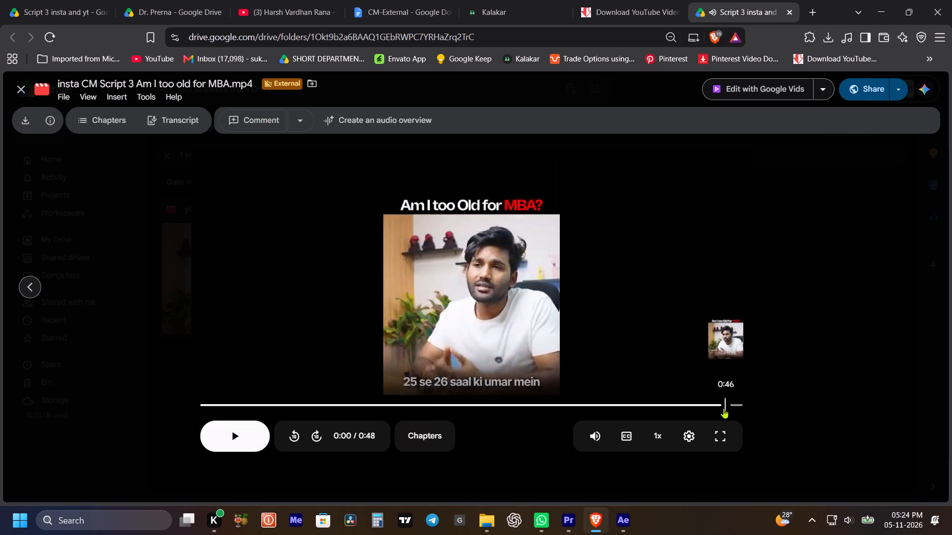
left_click(700, 403)
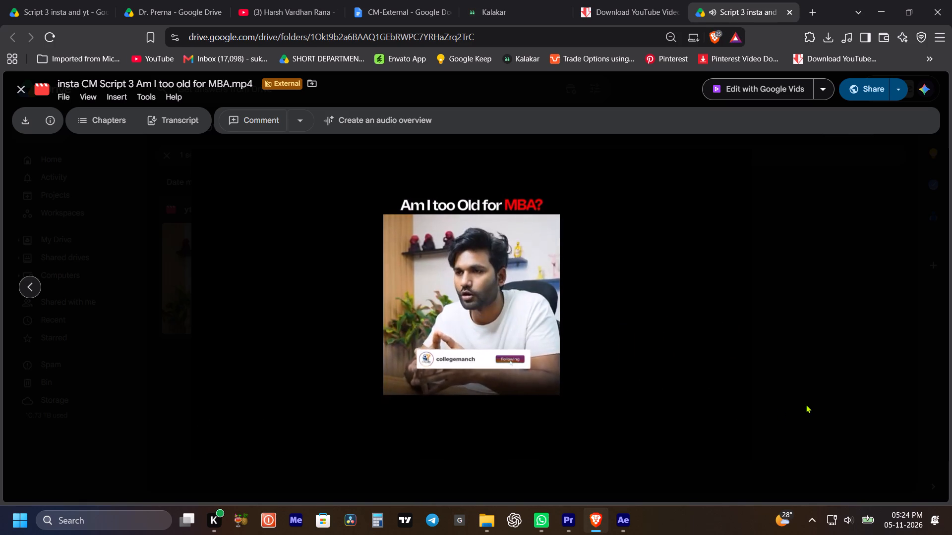
left_click(814, 397)
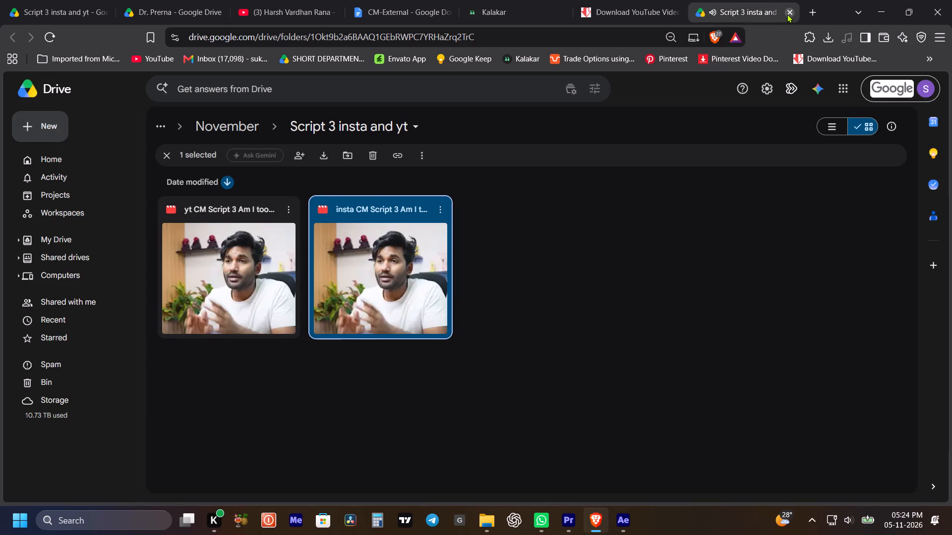
left_click(787, 14)
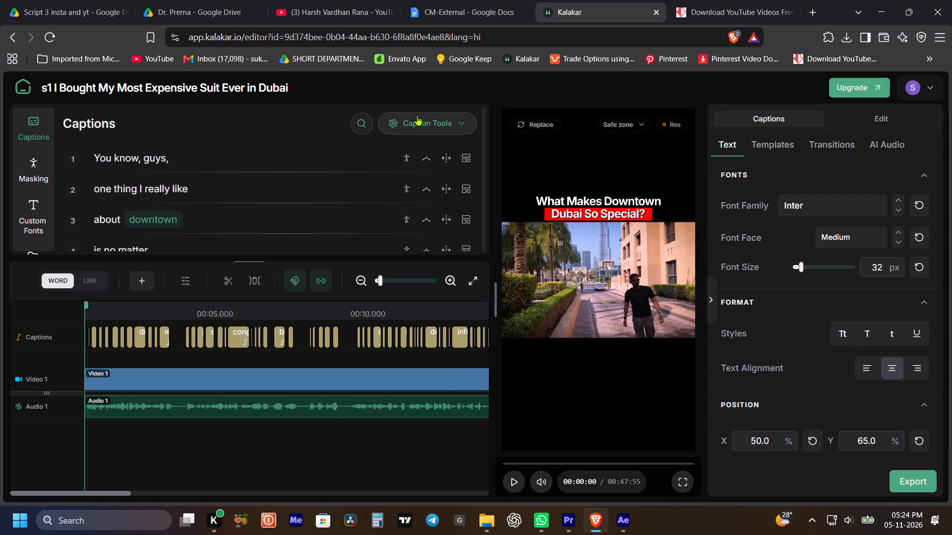
Limit the s1 suit video's captions to a maximum of 23 characters and remove their punctuation.
left_click(417, 115)
left_click_drag(277, 187, 269, 189)
left_click(387, 240)
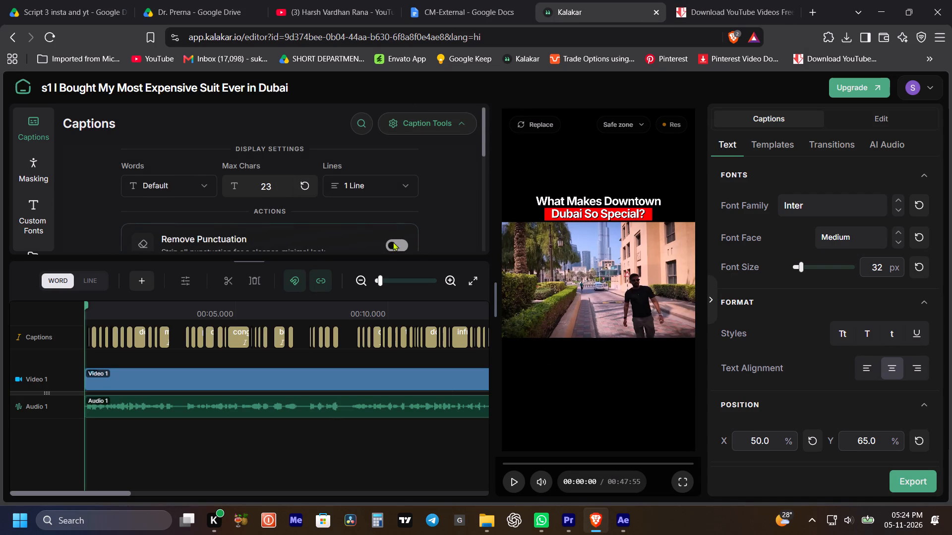
scroll(419, 243, "down", 1)
left_click(398, 229)
scroll(423, 228, "up", 3)
left_click(415, 125)
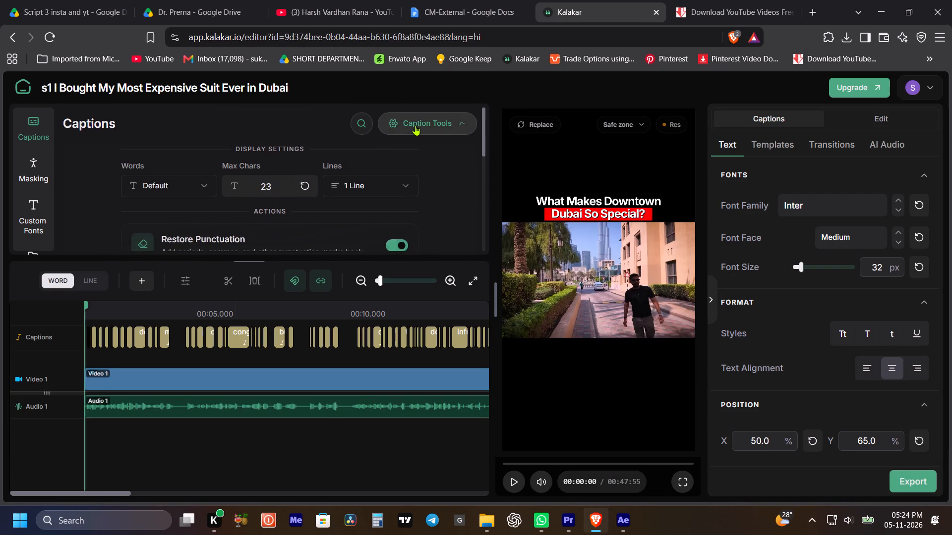
In Kalakar, set the caption font face to Bold and the font size to 22 px.
left_click(839, 243)
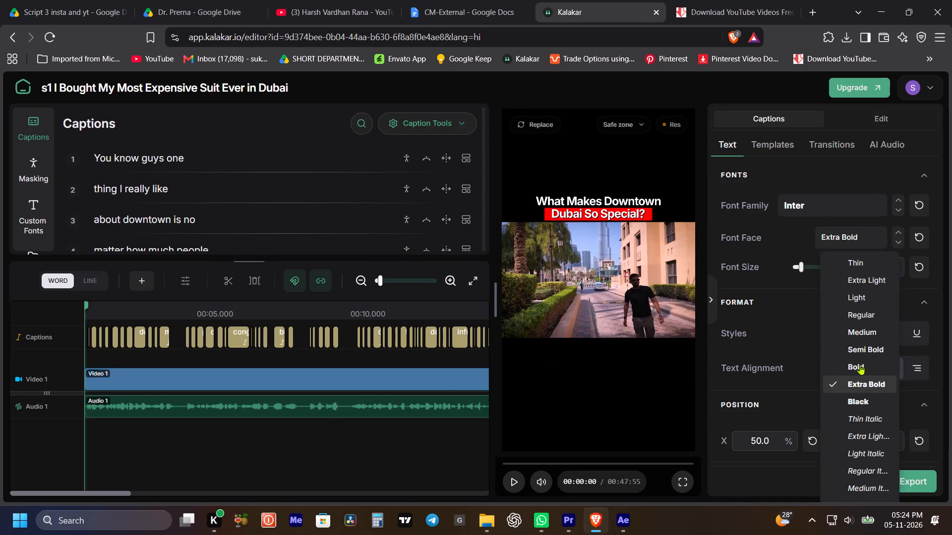
left_click(860, 365)
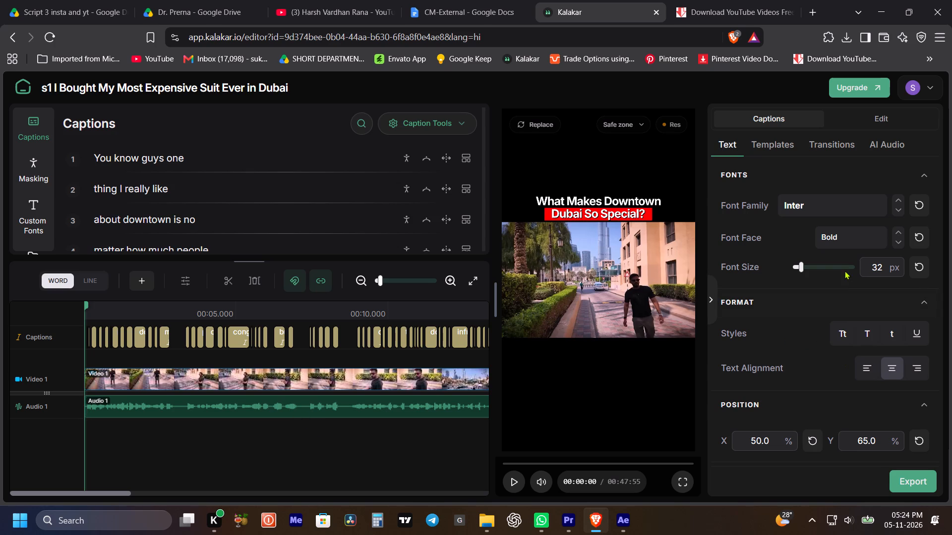
left_click_drag(877, 262, 865, 264)
key("space")
key("space")
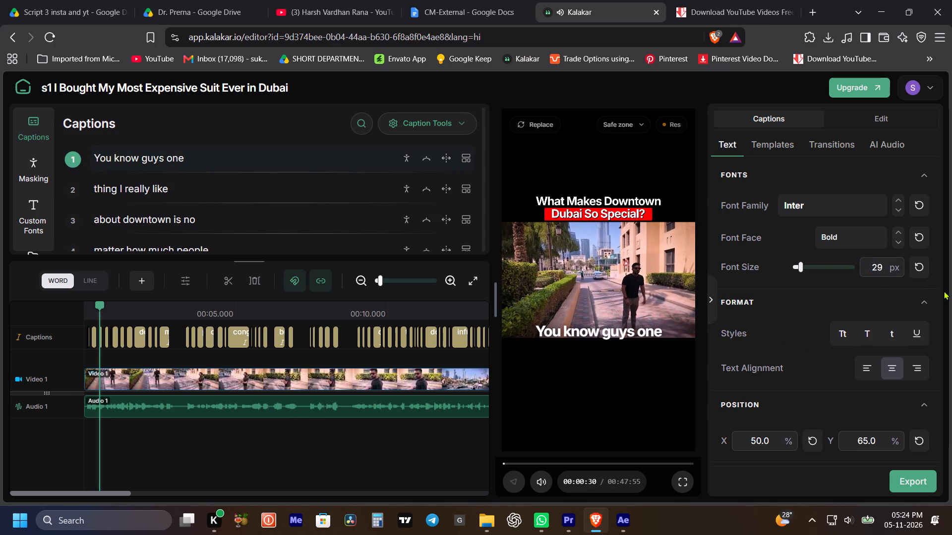
left_click_drag(882, 266, 860, 266)
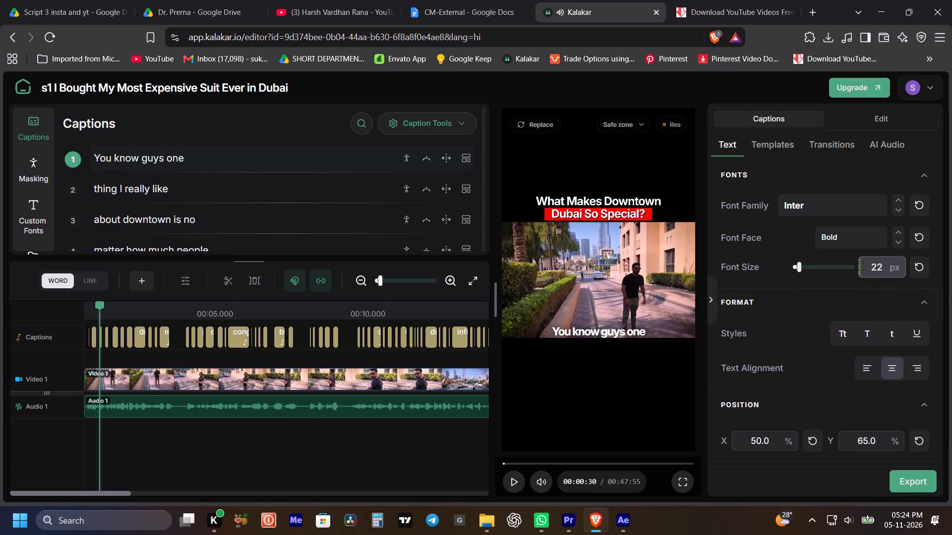
left_click_drag(860, 266, 860, 266)
Set the captions' vertical position to 64.5%.
left_click_drag(870, 441, 865, 442)
Play the video in short bursts from the start, checking the opening captions' wording and line breaks against the speech.
key("space")
key("space")
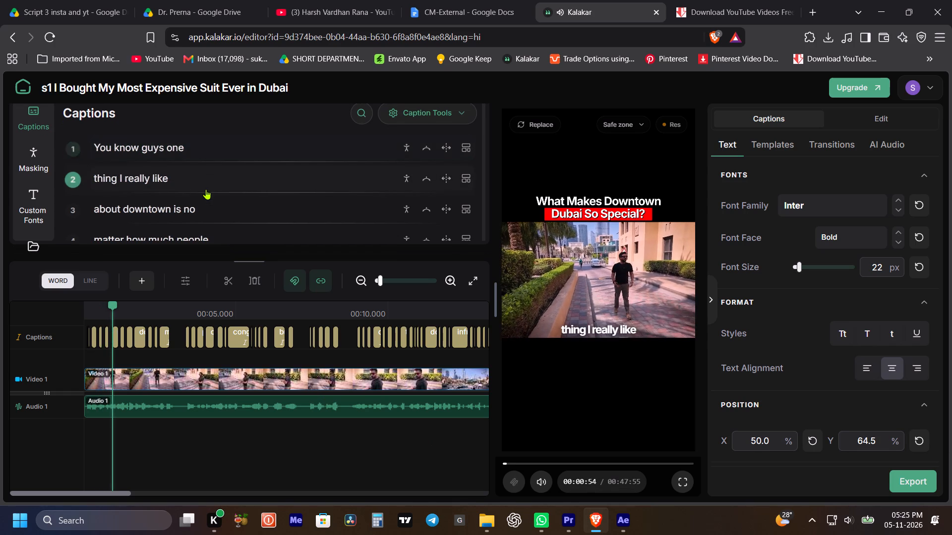
key("space")
key("space")
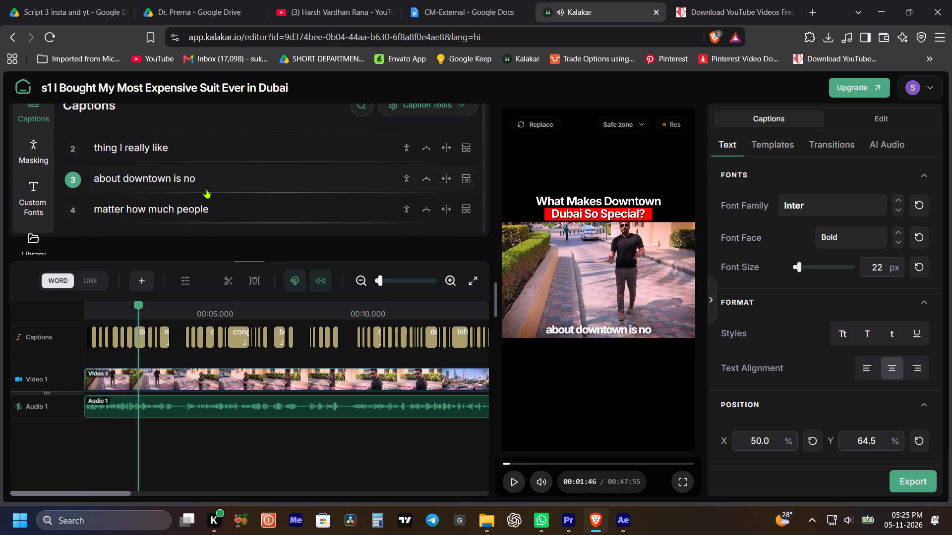
key("space")
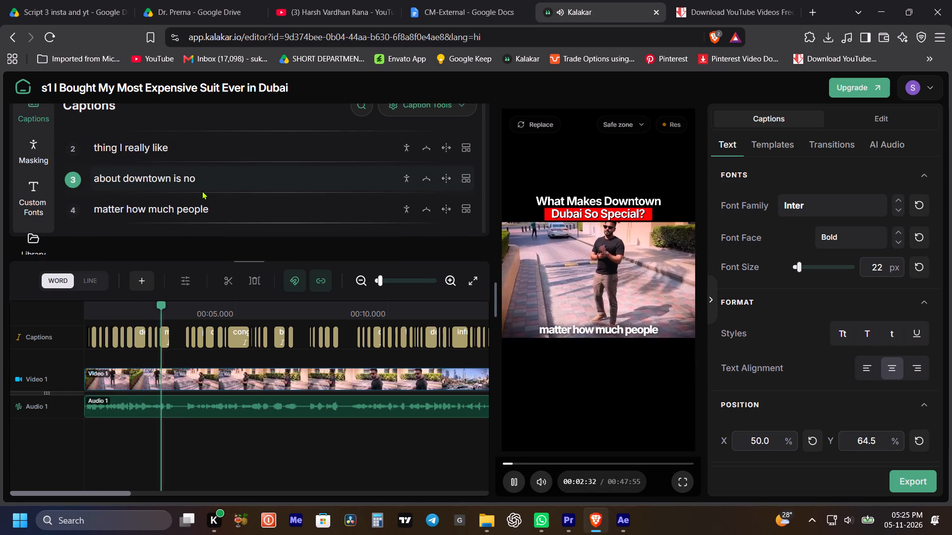
key("space")
key("space")
key("space")
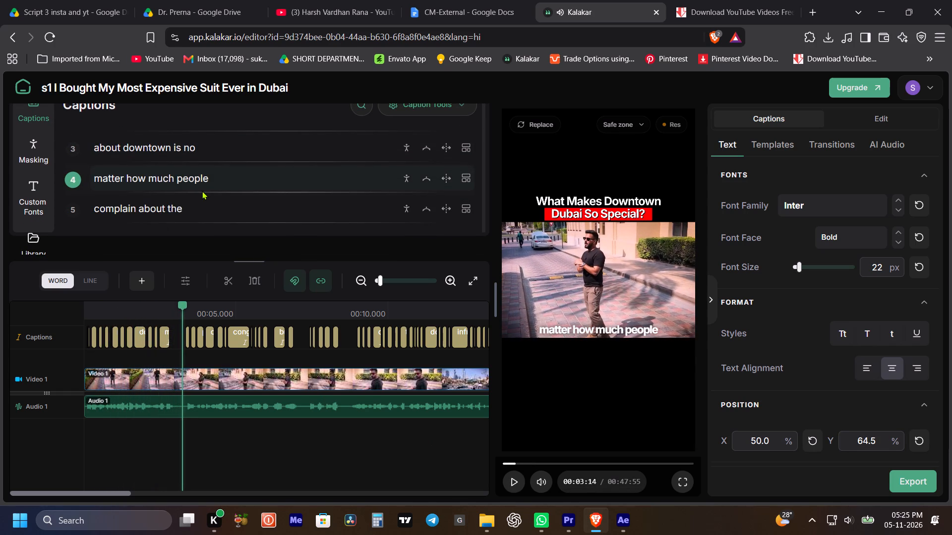
key("space")
key("space")
key("space")
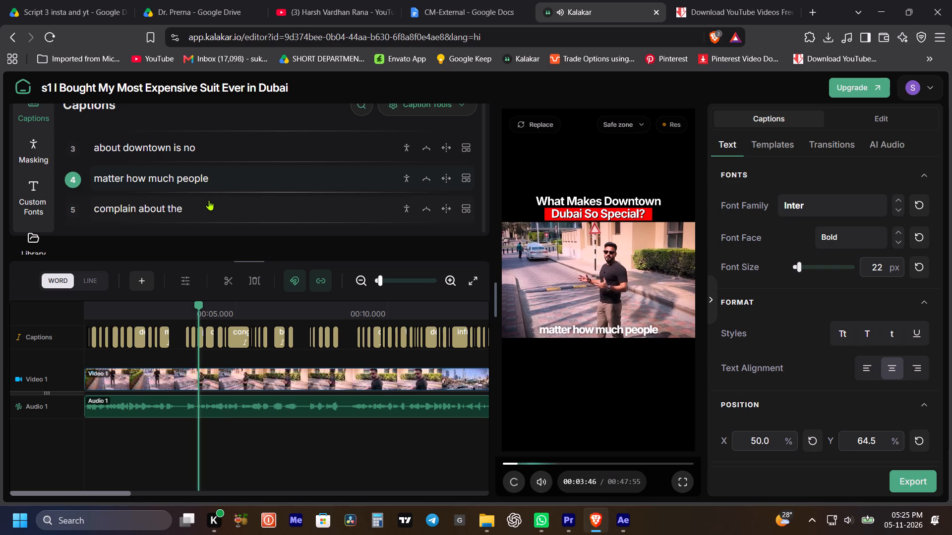
key("space")
key("space")
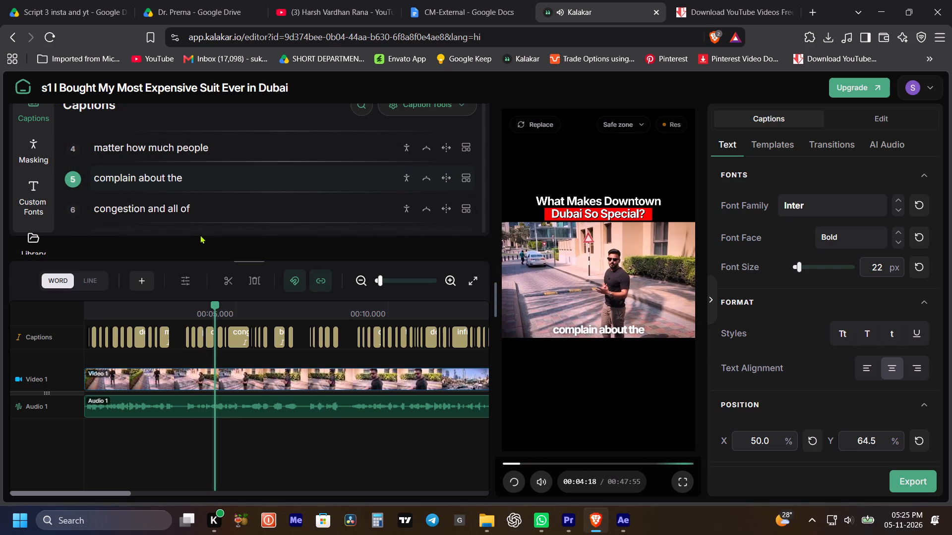
Move the word "the" from "complain about the" to the start of the following caption, "congestion and all of".
key("space")
left_click(181, 178)
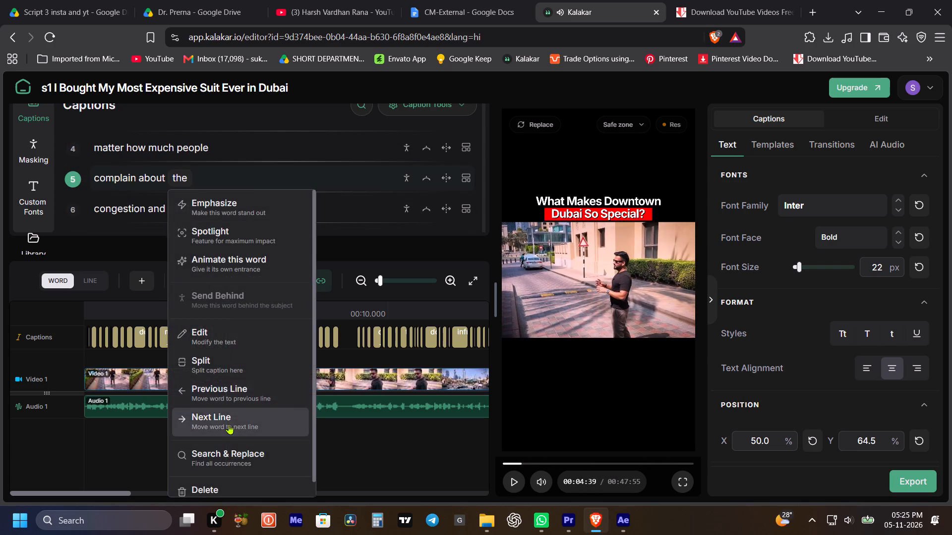
left_click(229, 423)
Play on to the caption "that but uh there is" and delete the filler word "uh" from it.
key("space")
key("space")
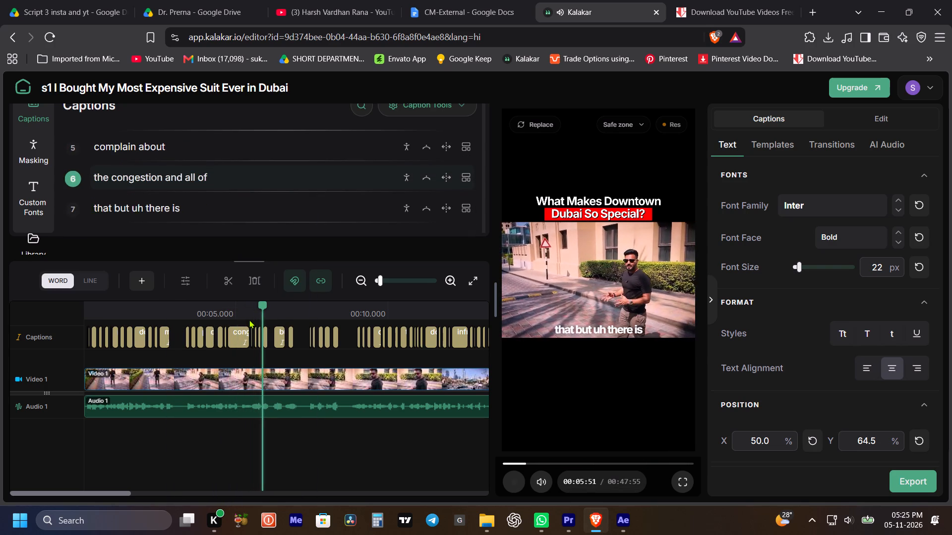
key("space")
key("space")
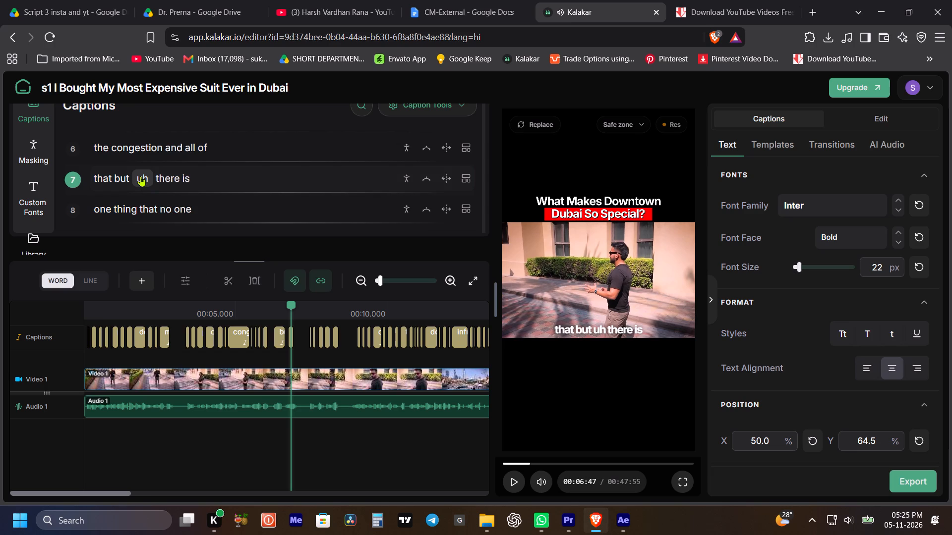
left_click(140, 176)
left_click(183, 491)
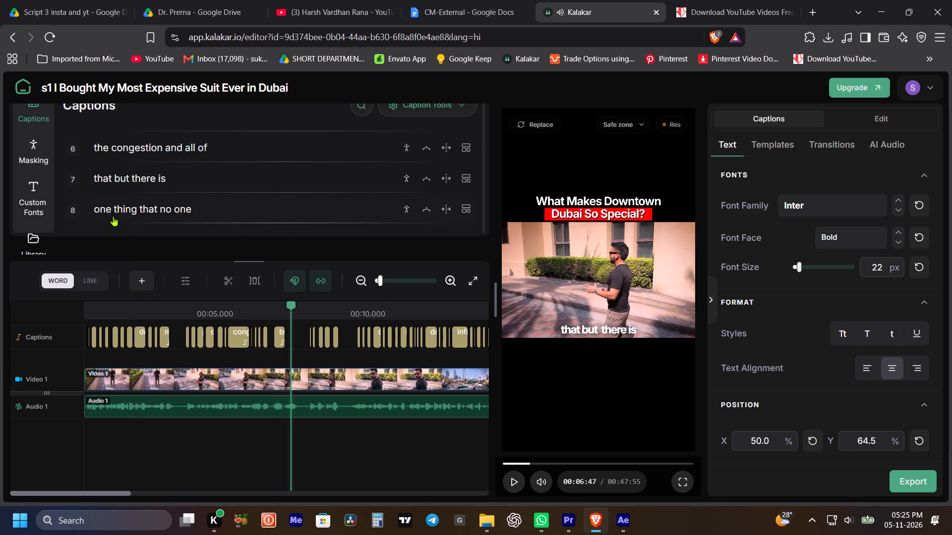
Regroup captions 6 and 7 into three captions: "the congestion", "and all of that" and "but there is".
left_click(180, 145)
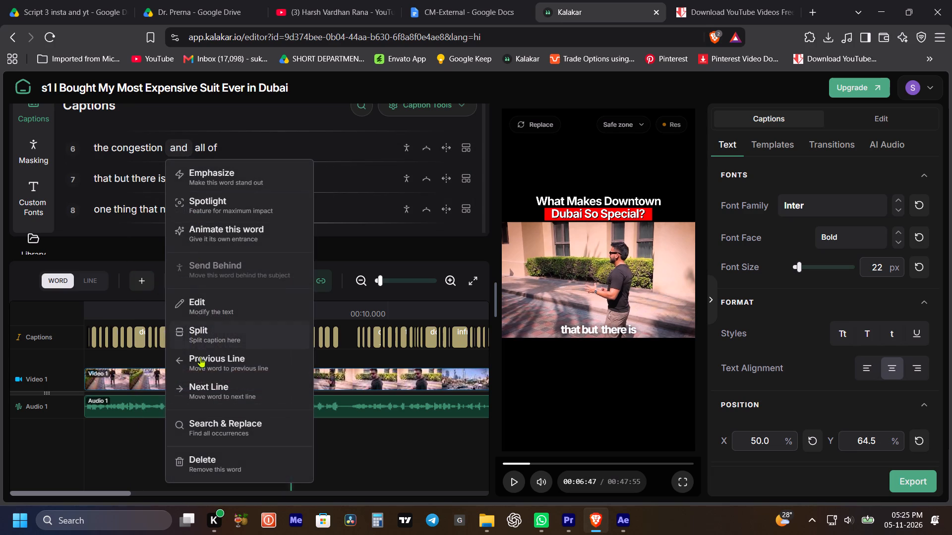
left_click(216, 381)
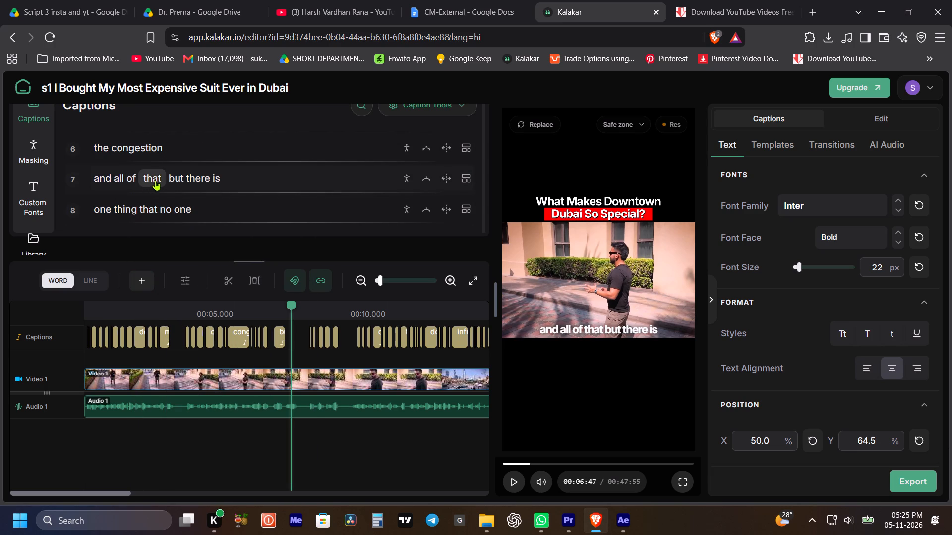
left_click(170, 178)
left_click(216, 366)
left_click(101, 213)
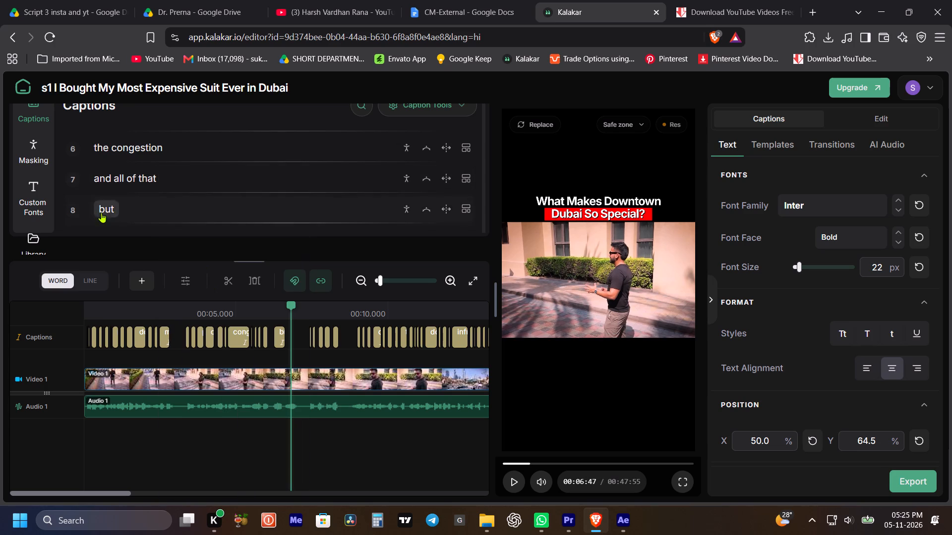
left_click(153, 455)
Play on and break the caption "one thing that no one" into "one thing that" and "no one".
key("space")
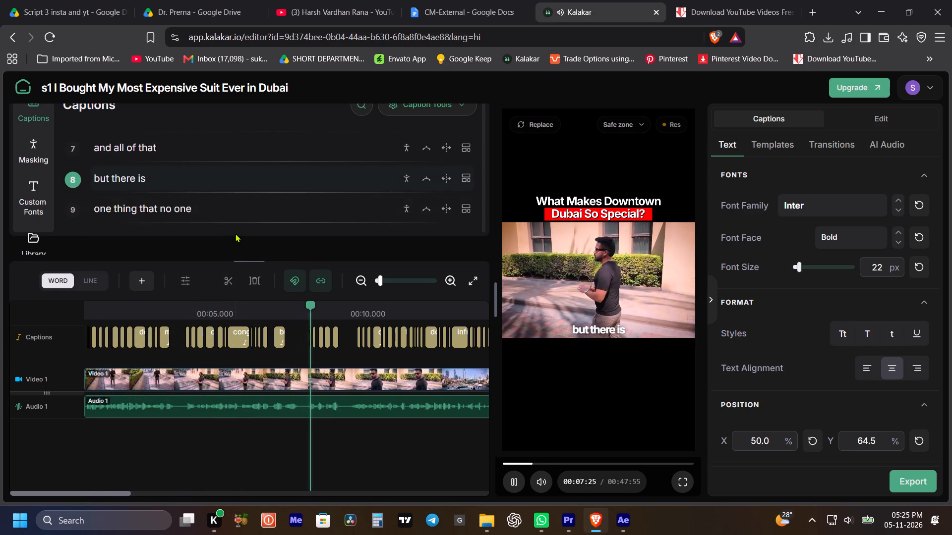
key("space")
key("space")
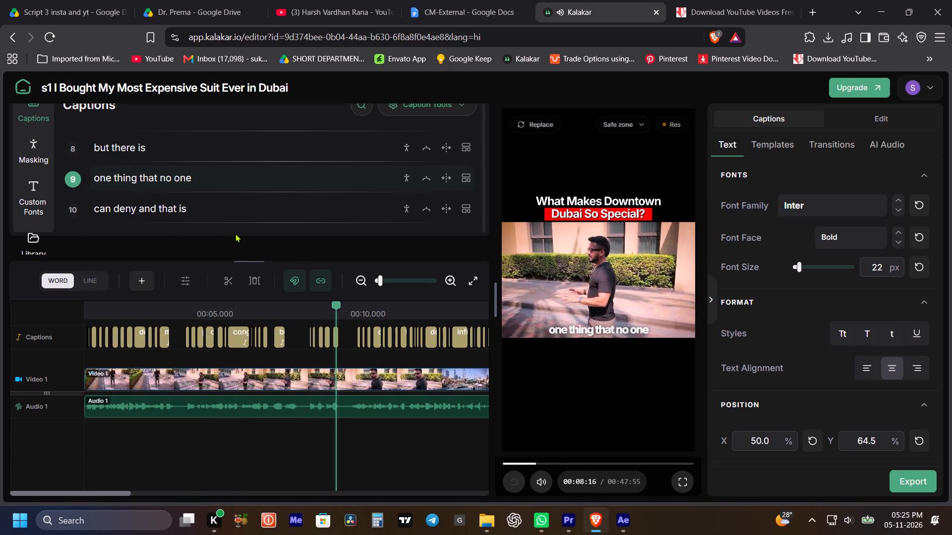
key("space")
left_click(169, 179)
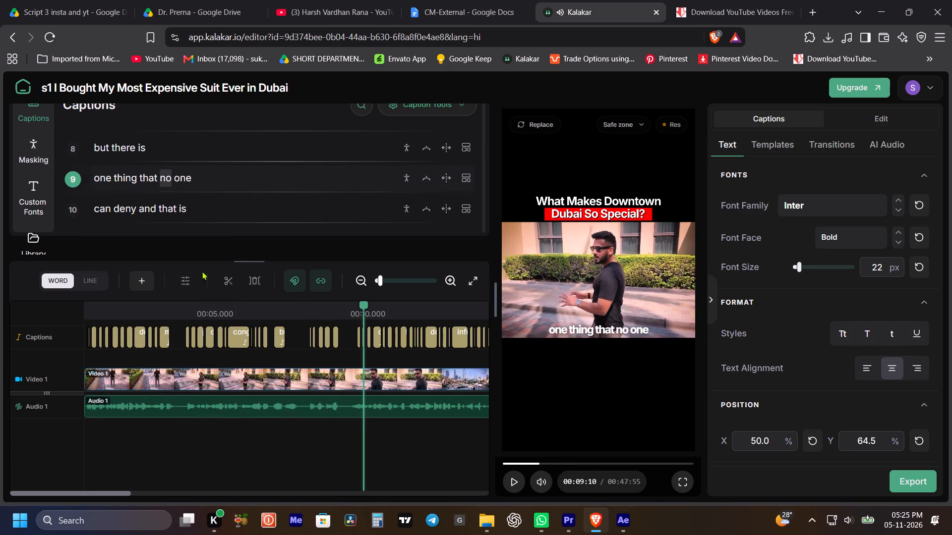
left_click_drag(198, 370, 198, 365)
left_click(100, 215)
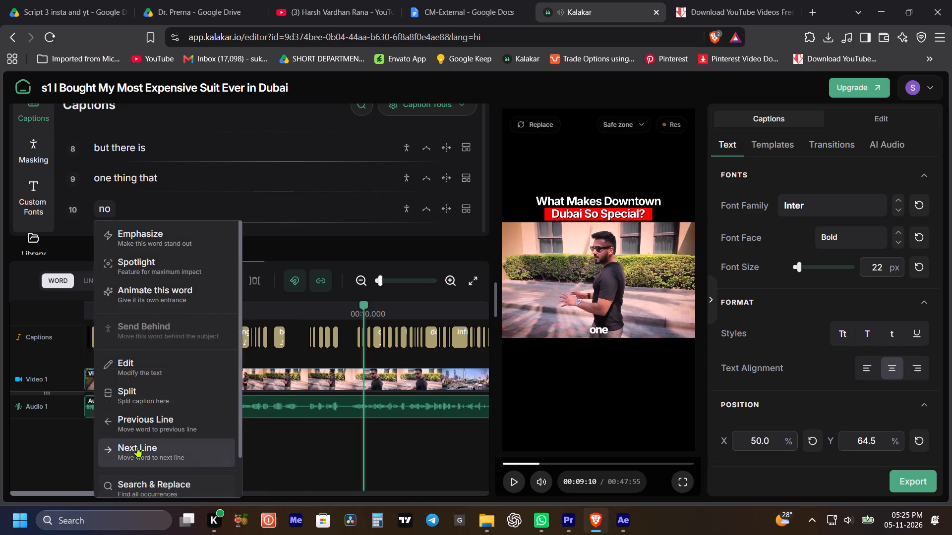
left_click(137, 447)
key("space")
key("space")
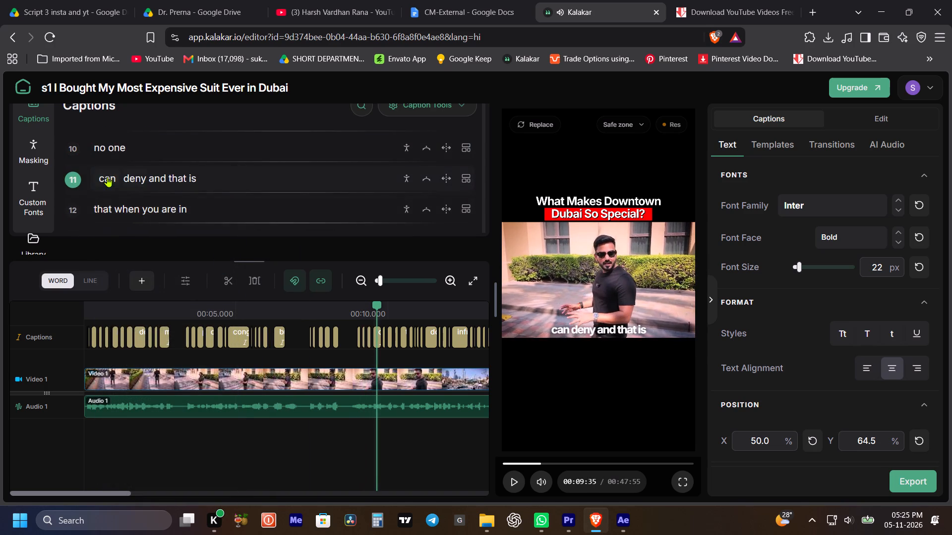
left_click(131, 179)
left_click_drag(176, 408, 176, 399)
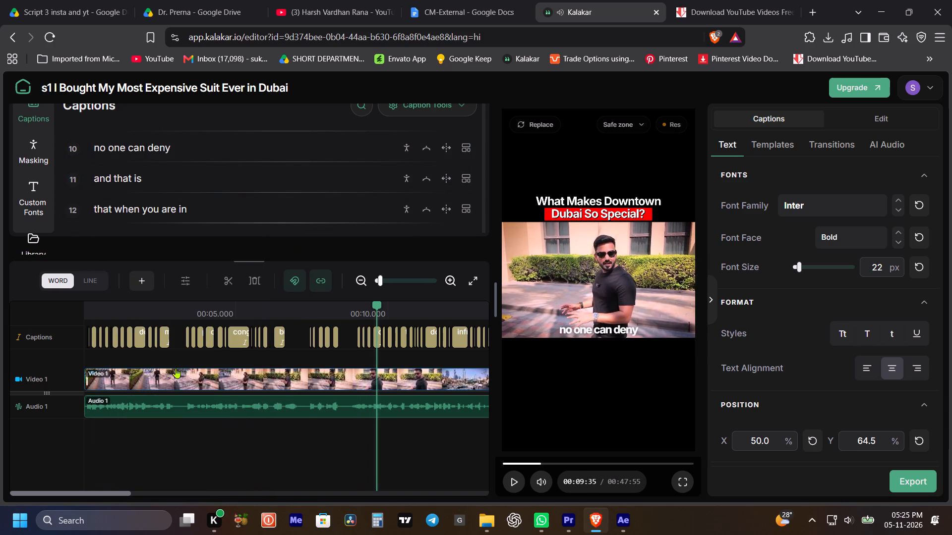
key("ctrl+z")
Move "can deny" from "can deny and that is" up to the preceding caption, "no one".
left_click(129, 177)
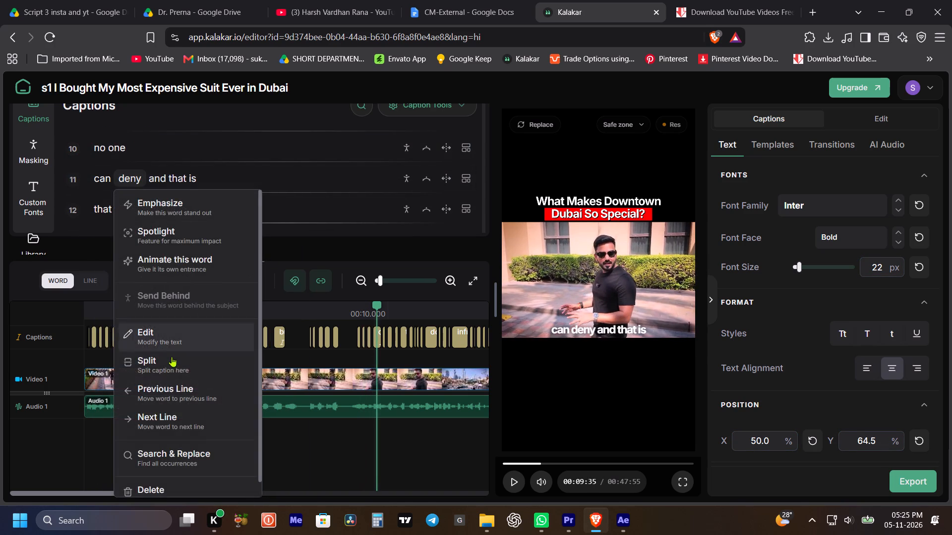
left_click(174, 394)
Play on to "around is absolutely on" and move "on" to the start of the following caption, "a different level".
key("space")
key("space")
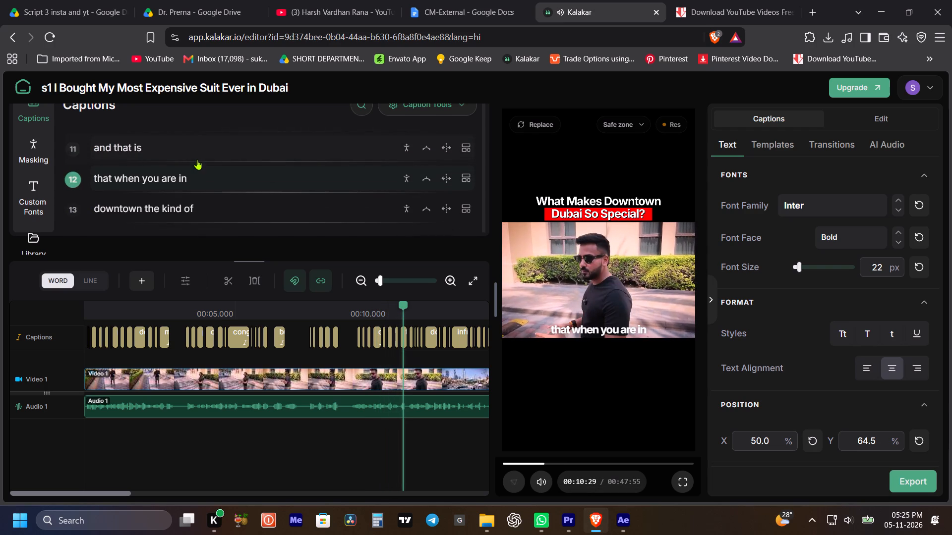
key("space")
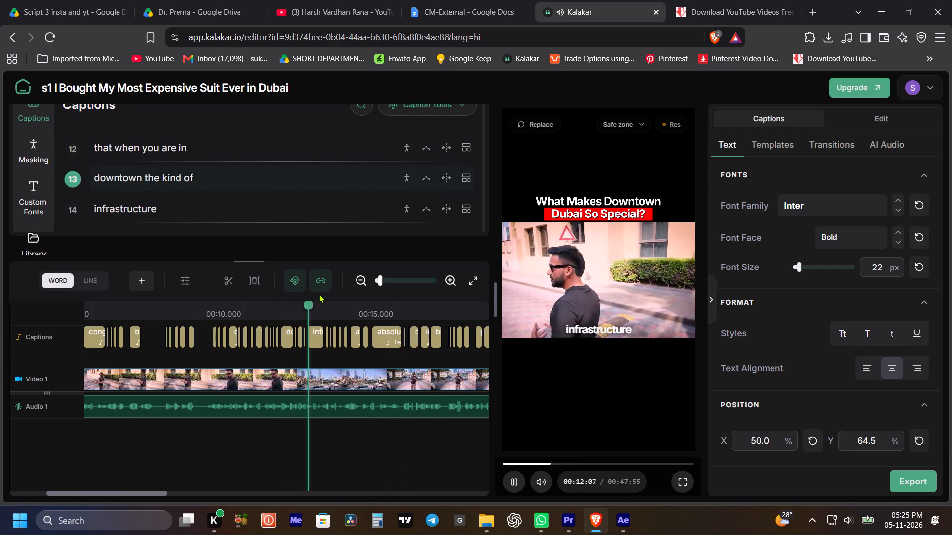
key("space")
key("space")
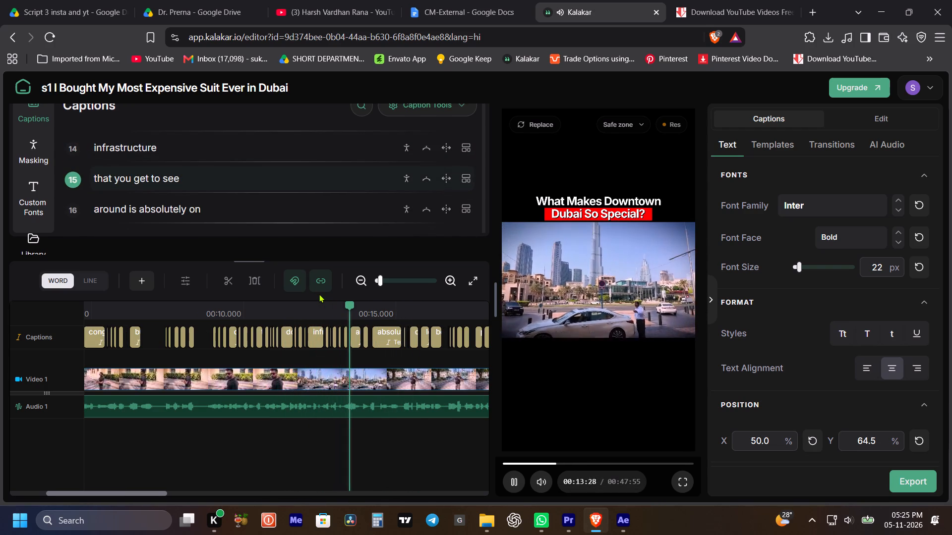
key("space")
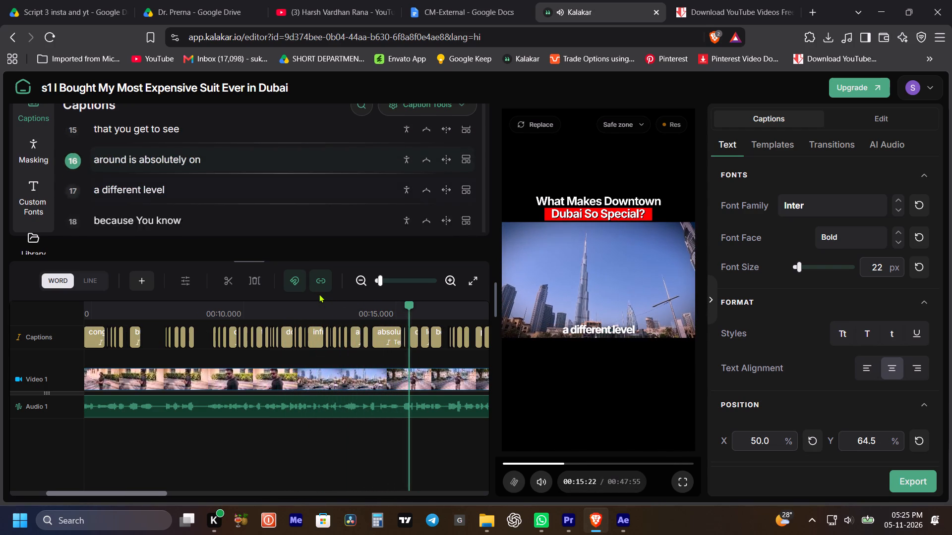
left_click(195, 141)
left_click_drag(265, 445, 270, 386)
Break the caption "because You know" into two captions, "because" and "You know".
key("space")
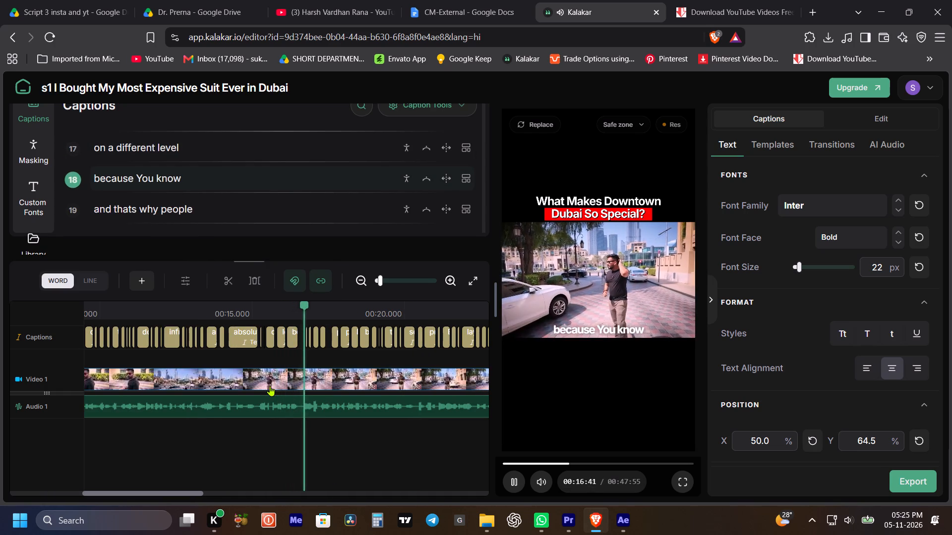
key("space")
scroll(157, 189, "up", 1)
left_click(154, 206)
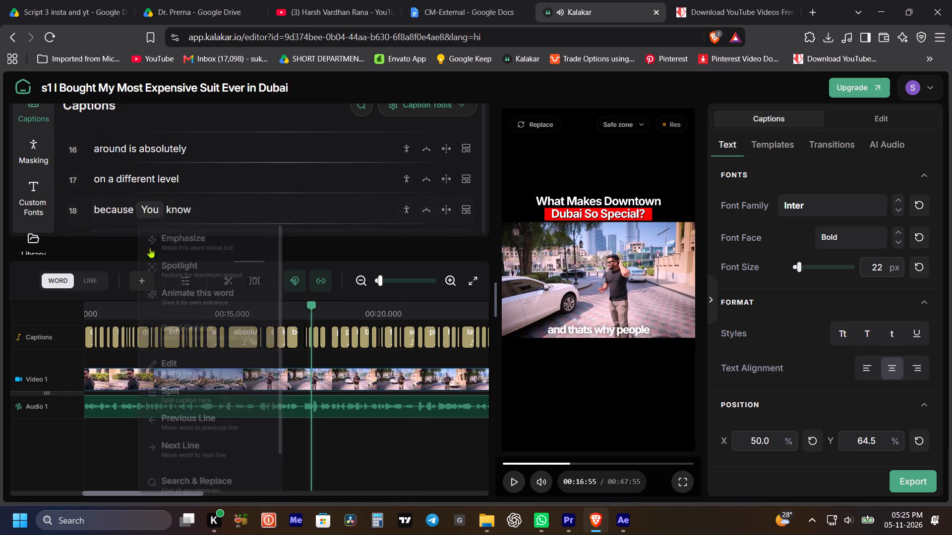
left_click(186, 400)
scroll(143, 208, "down", 1)
left_click(110, 172)
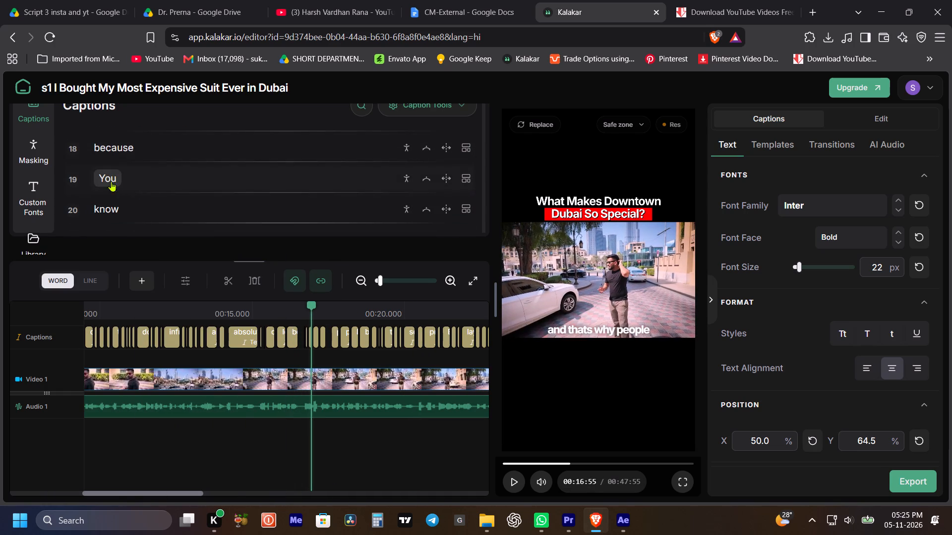
left_click(144, 424)
Play on to "prefer Emaar because" and search the web for "Emaar in dubai" to check the spelling of "Emaar".
key("space")
key("space")
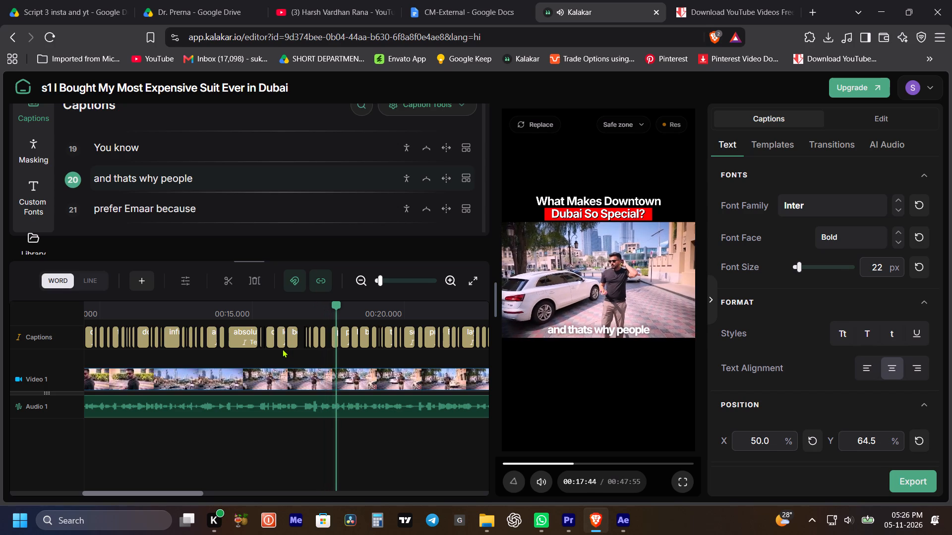
key("space")
key("space")
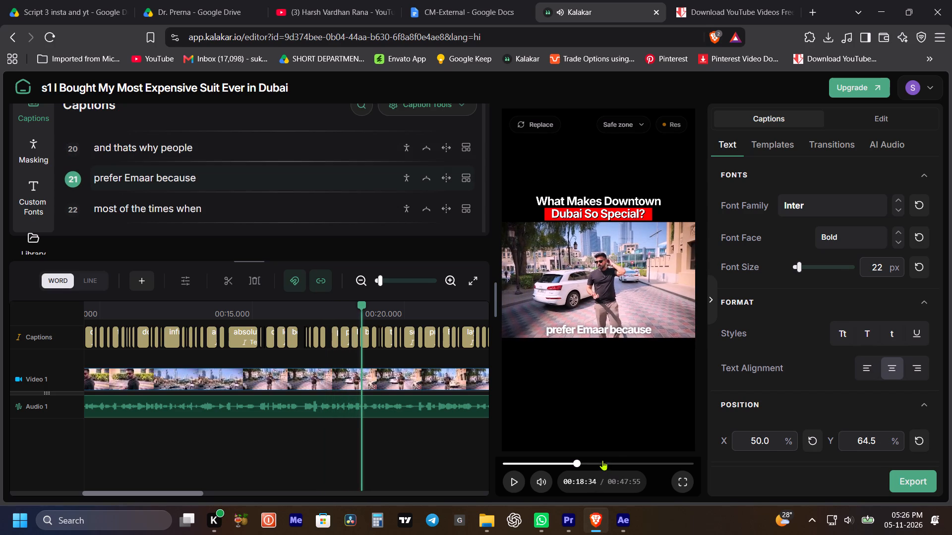
left_click(141, 182)
left_click(173, 323)
key("ctrl+c")
key("ctrl+c")
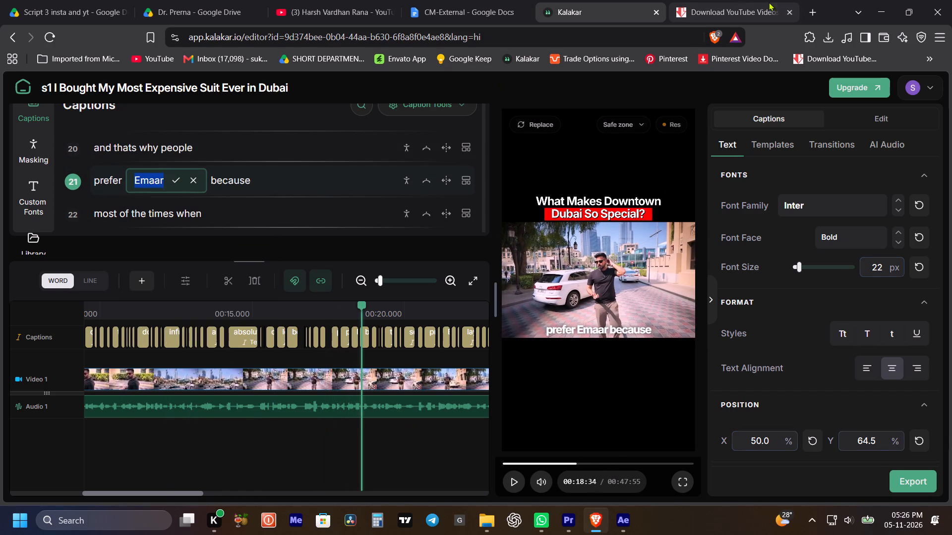
left_click(769, 2)
left_click(630, 45)
key("ctrl+v")
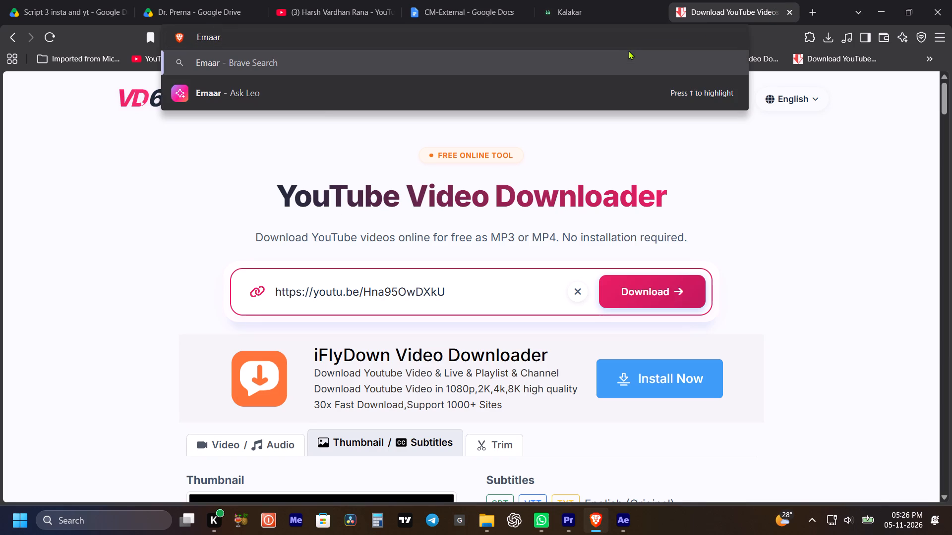
key("space")
type("in dubai")
key("Return")
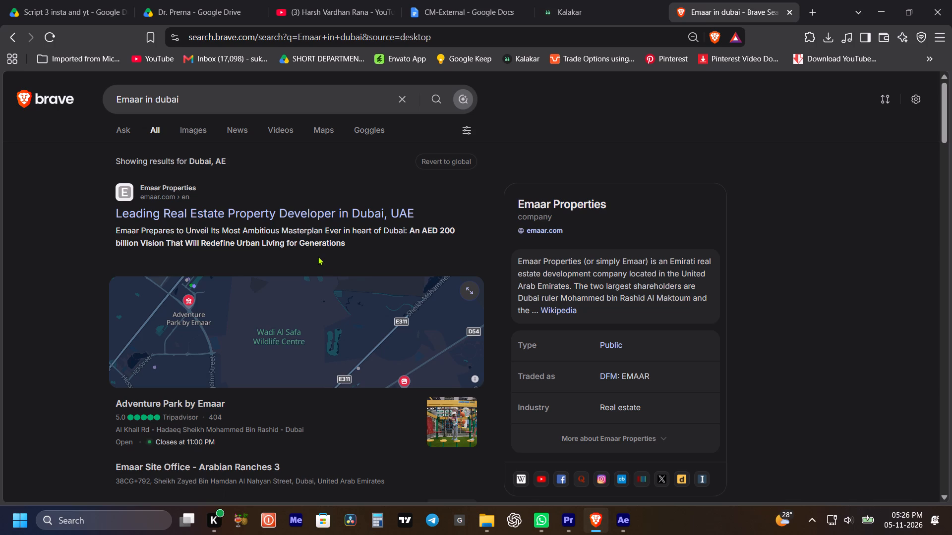
scroll(389, 455, "down", 3)
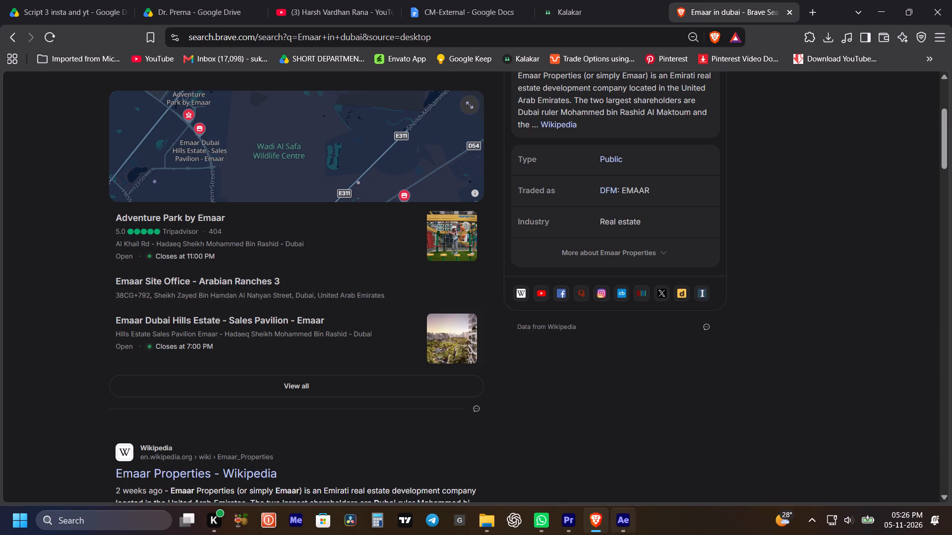
left_click(576, 0)
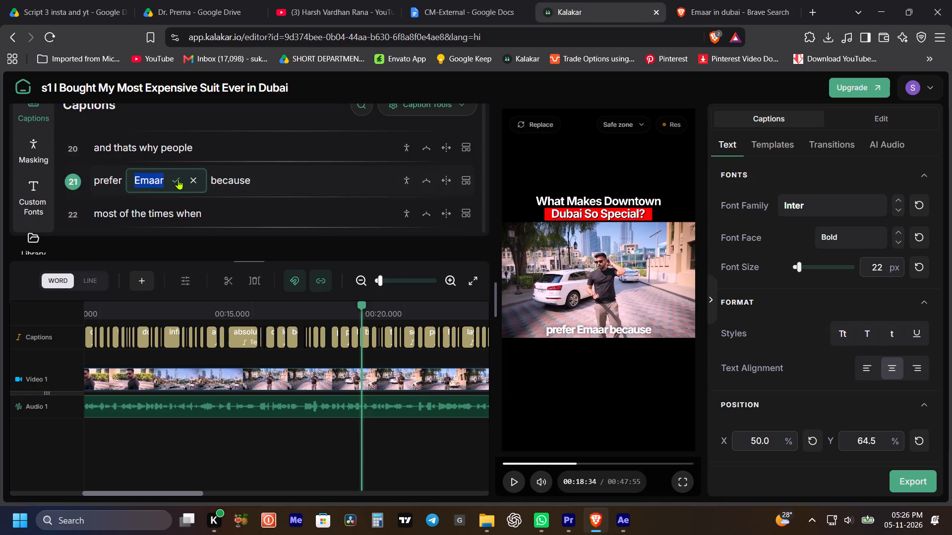
left_click(178, 179)
Correct "thats" to "that's" in the caption "and thats why people".
key("space")
key("space")
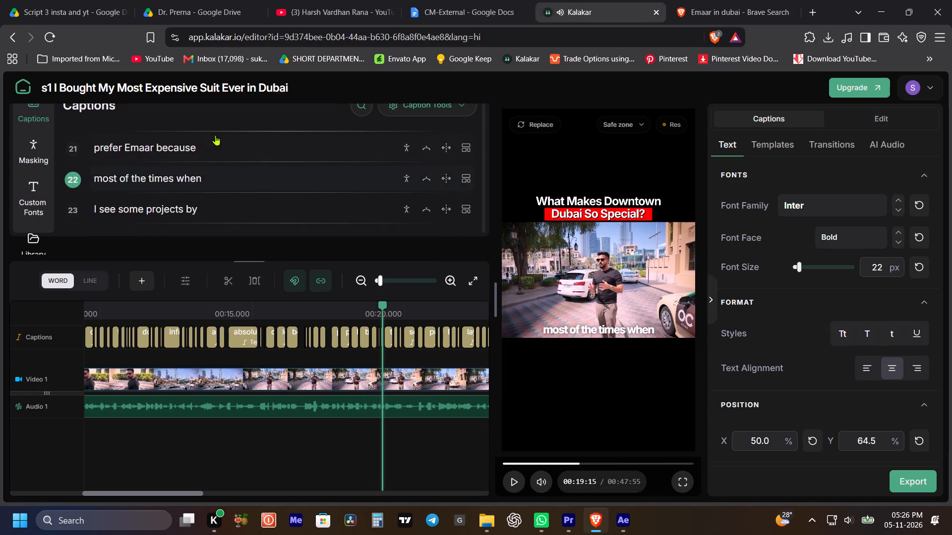
scroll(216, 135, "up", 1)
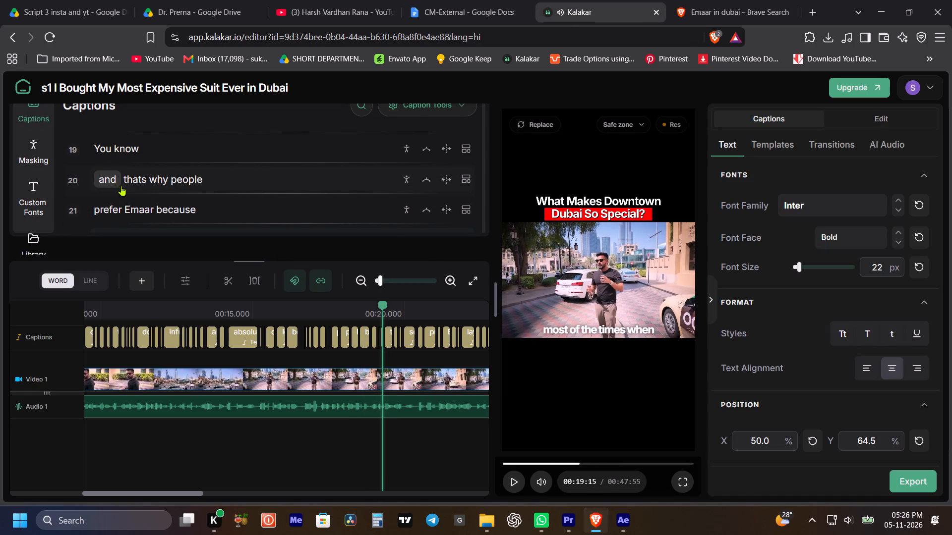
left_click(132, 181)
left_click_drag(149, 352, 153, 344)
key("Left")
key("Right")
key("Right")
key("Right")
key("Right")
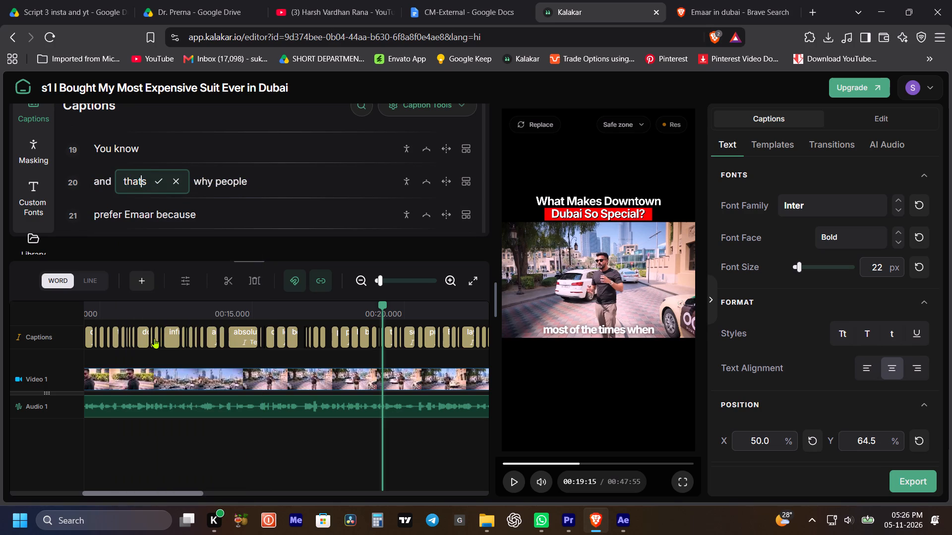
key("apostrophe")
key("Return")
Review playback from "most of the times when" and split "I see some projects by" into "I see some" and "projects by".
key("space")
key("space")
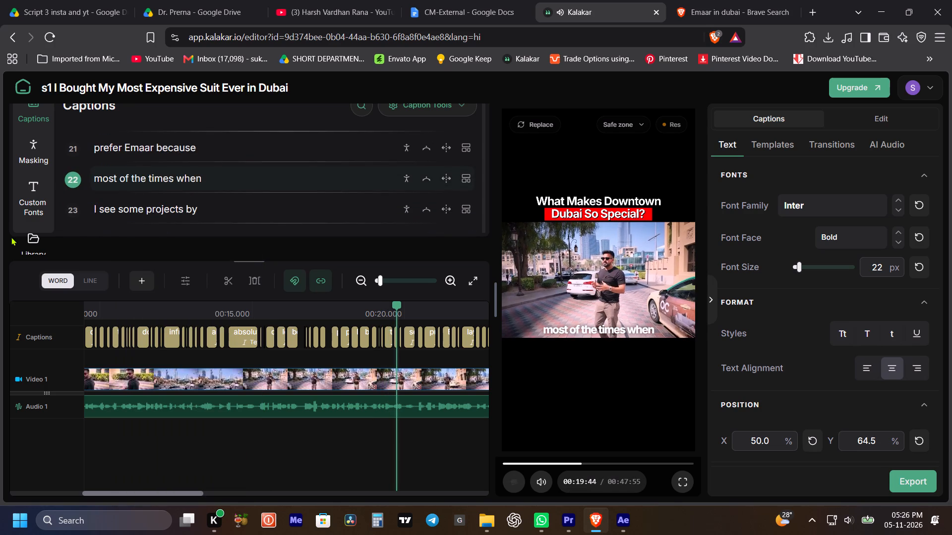
scroll(212, 181, "up", 1)
key("space")
key("space")
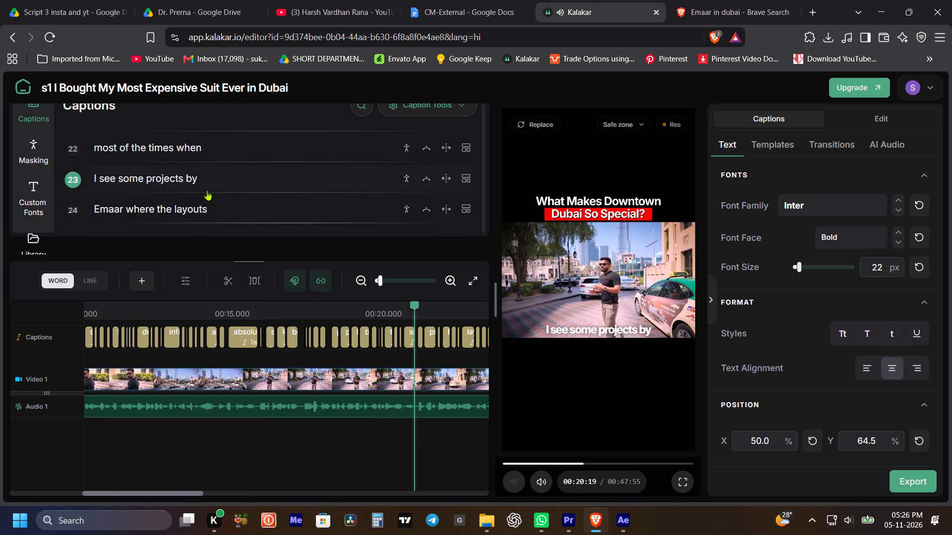
scroll(207, 190, "up", 1)
key("space")
key("space")
left_click(216, 150)
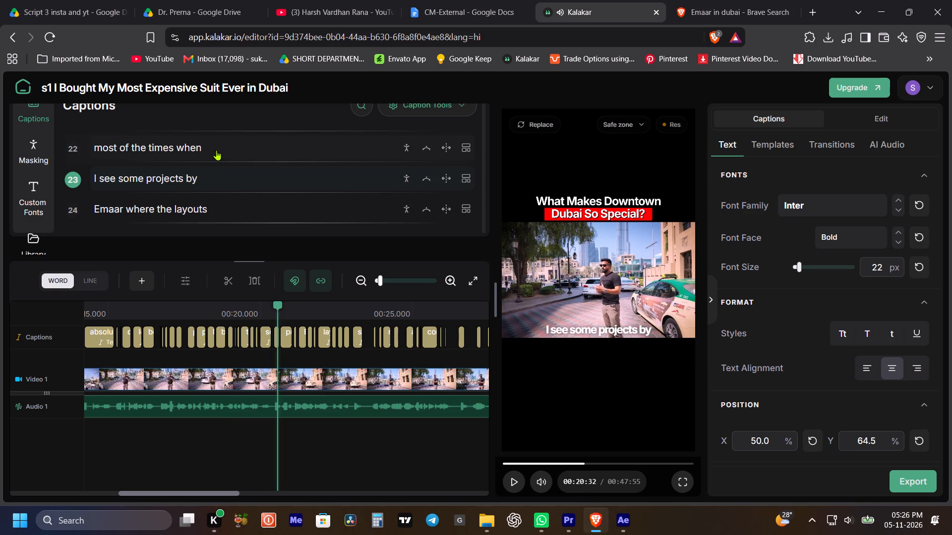
key("space")
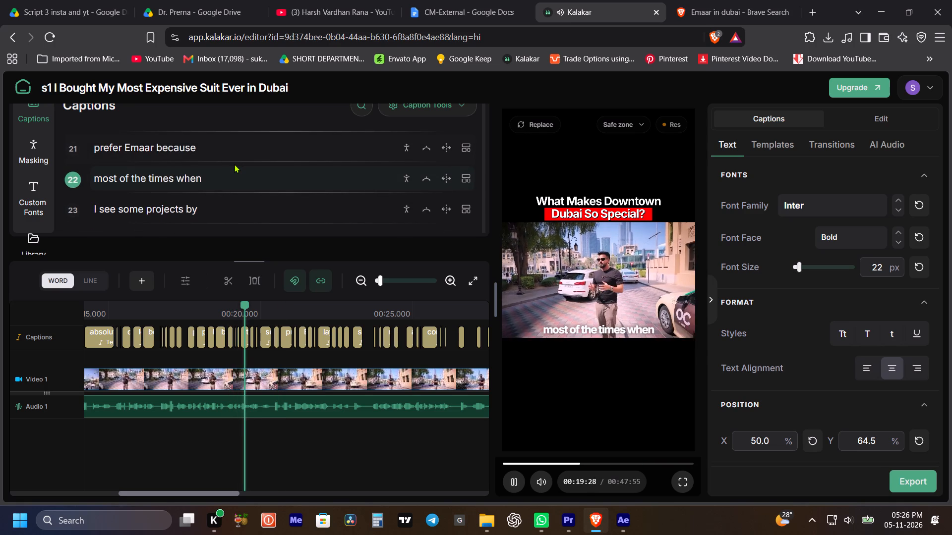
key("space")
key("space")
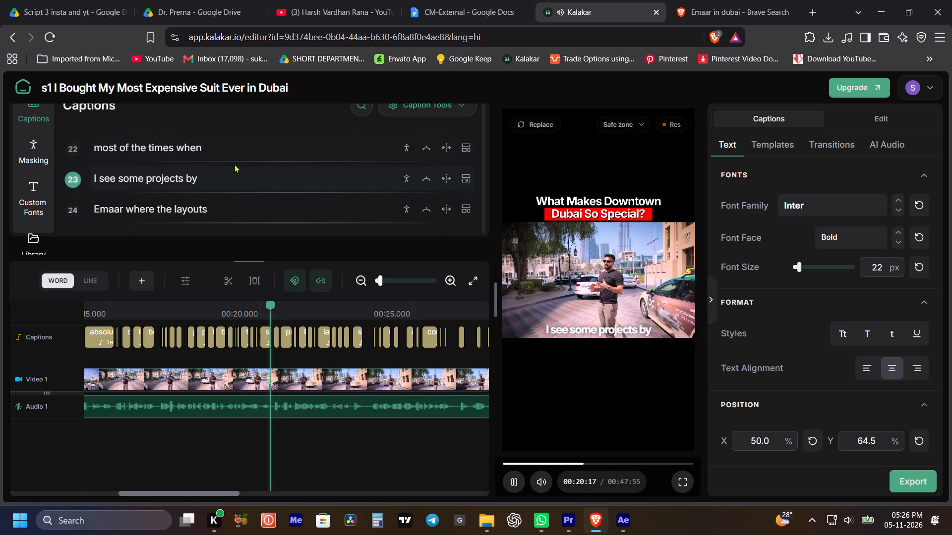
key("space")
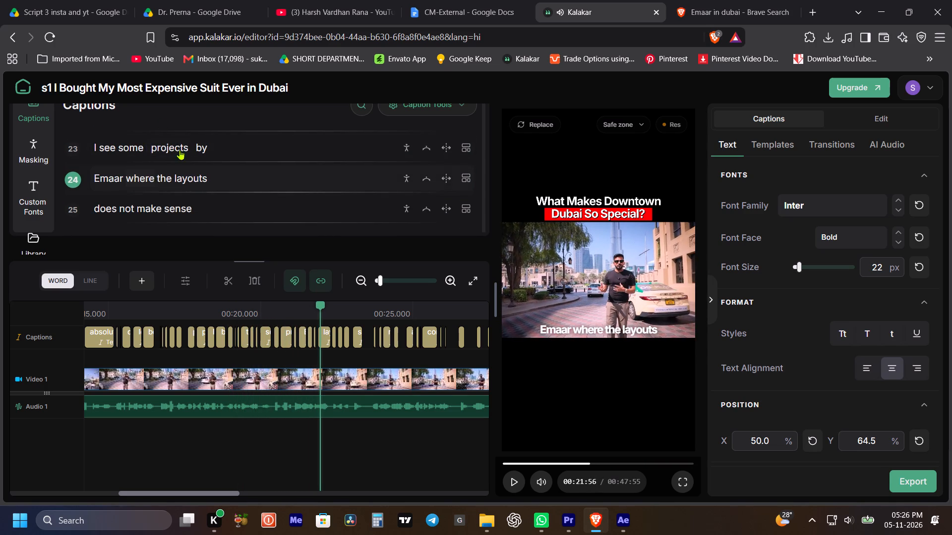
left_click(162, 148)
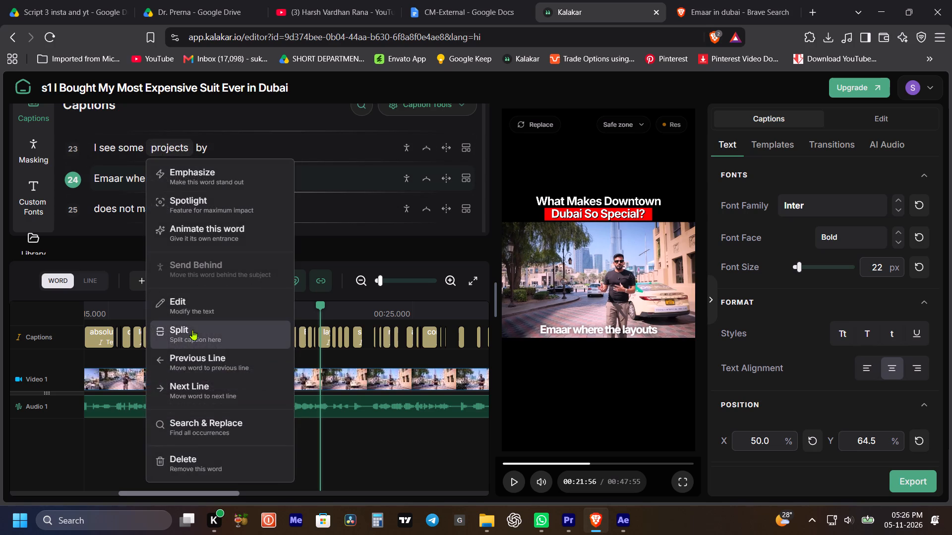
left_click(192, 330)
Move "Emaar" from "Emaar where the layouts" up to the preceding caption, "projects by".
left_click(111, 176)
left_click(130, 412)
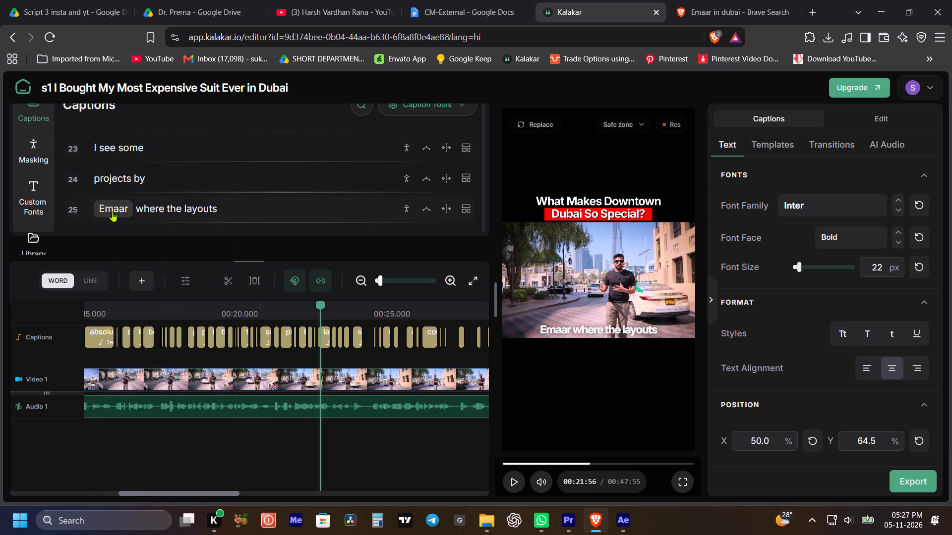
left_click(112, 212)
left_click(155, 413)
Play on and delete both "uh" fillers from the caption "uh to me uh and as a".
key("space")
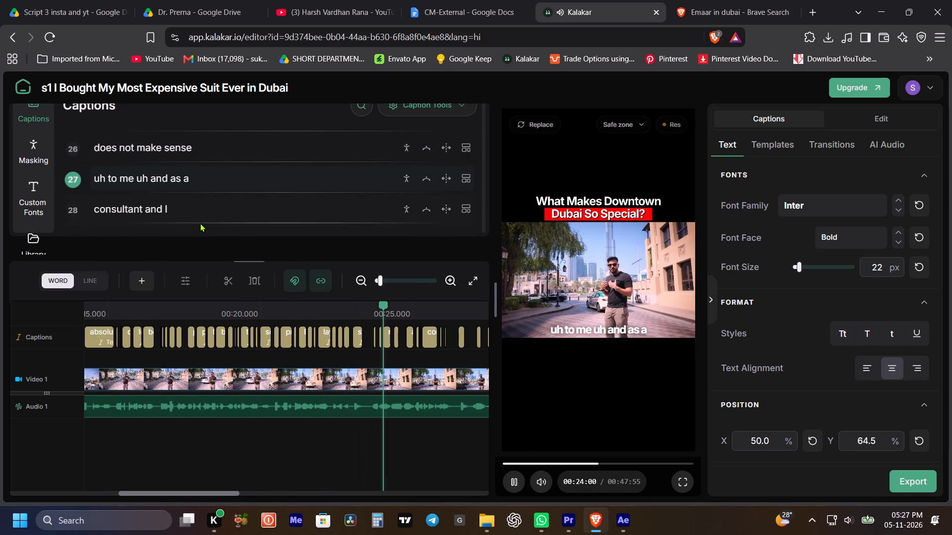
key("space")
key("space")
key("space")
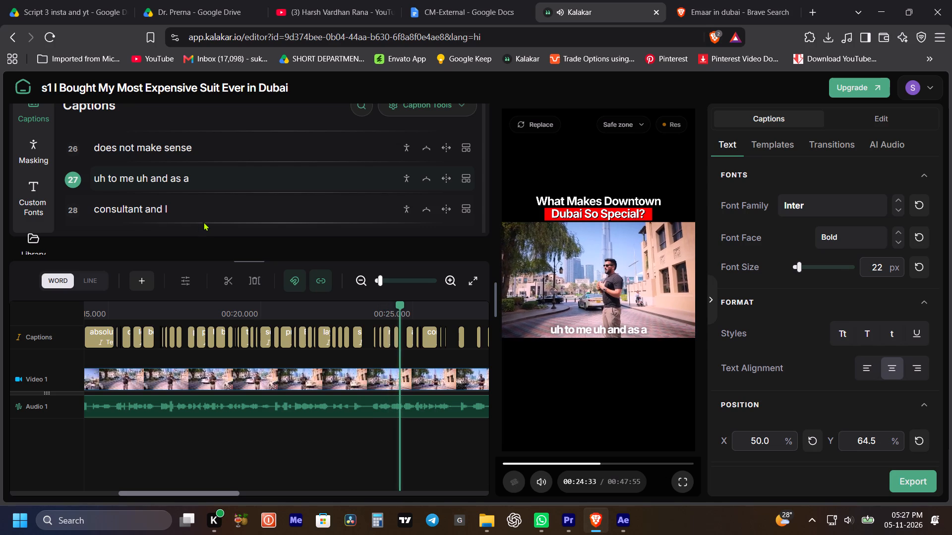
left_click(102, 179)
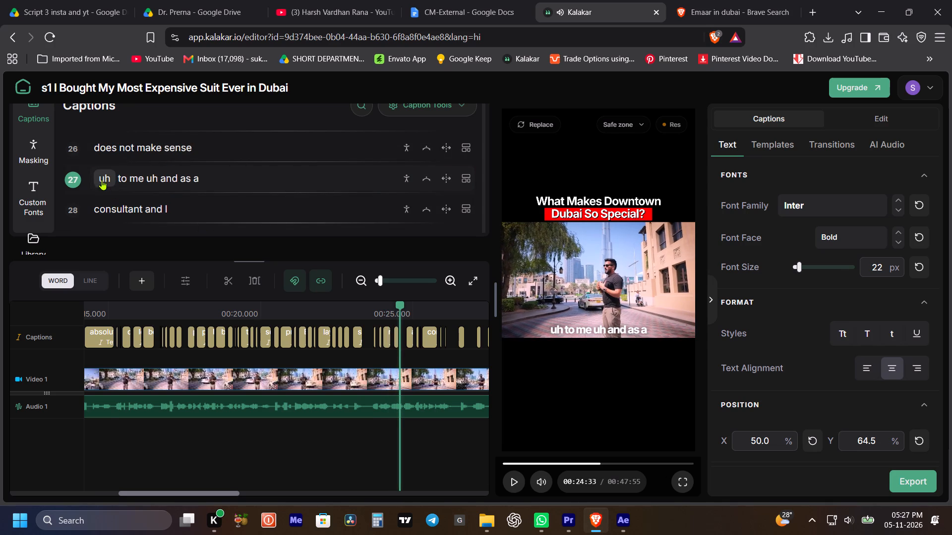
left_click(134, 484)
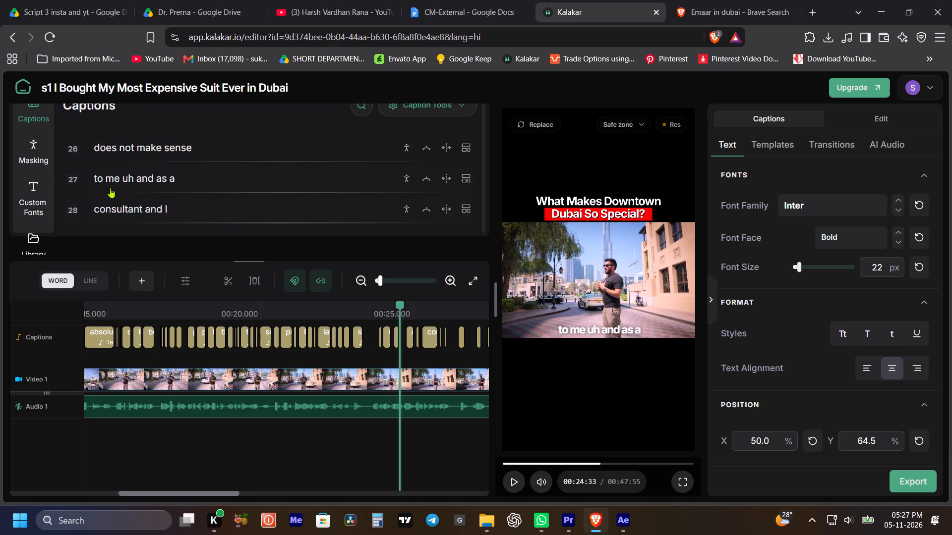
left_click(136, 178)
left_click(145, 487)
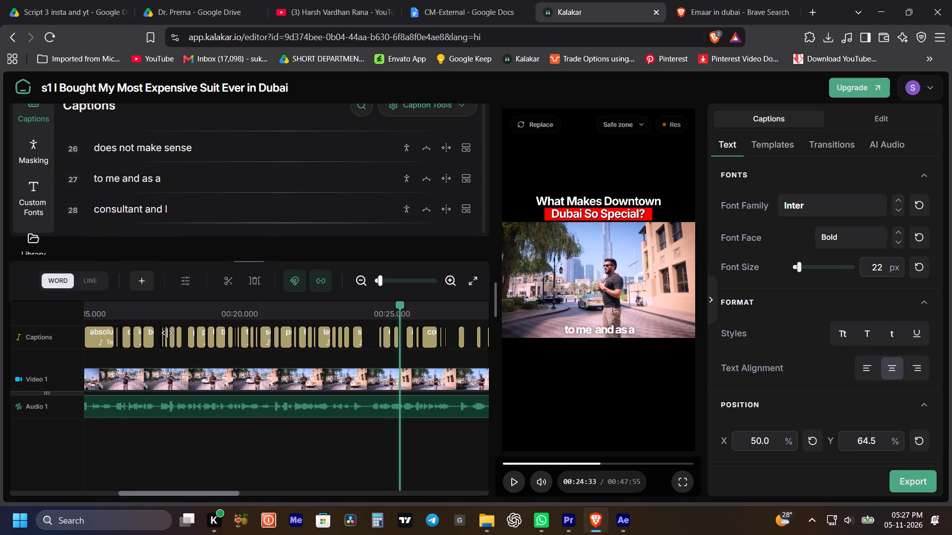
Replay from "does not make sense" and move "I" from "consultant and I" to the following caption, "still uh see the".
left_click(211, 153)
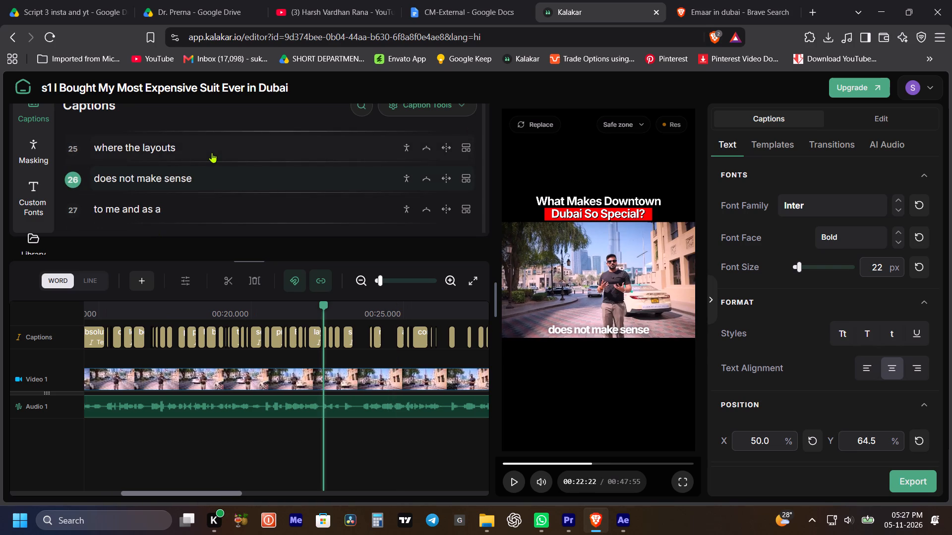
key("space")
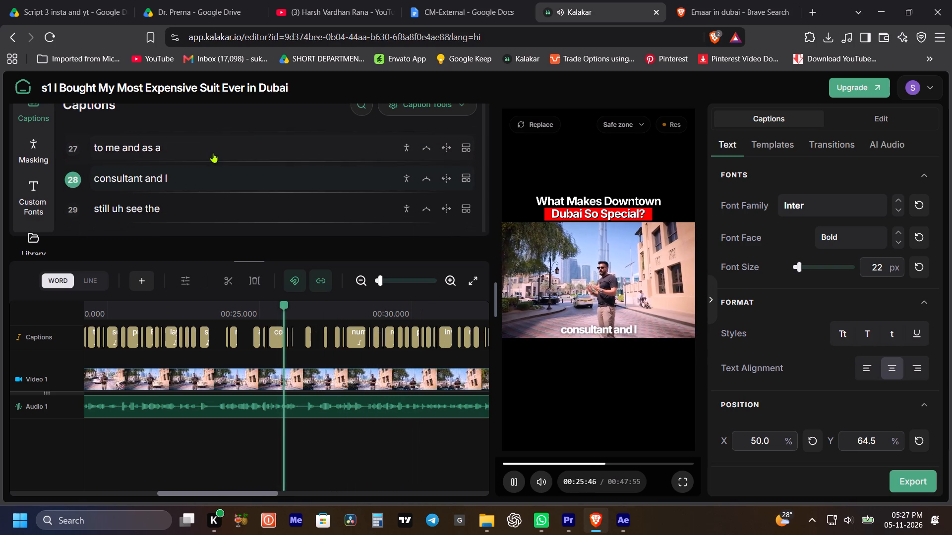
key("space")
left_click(169, 173)
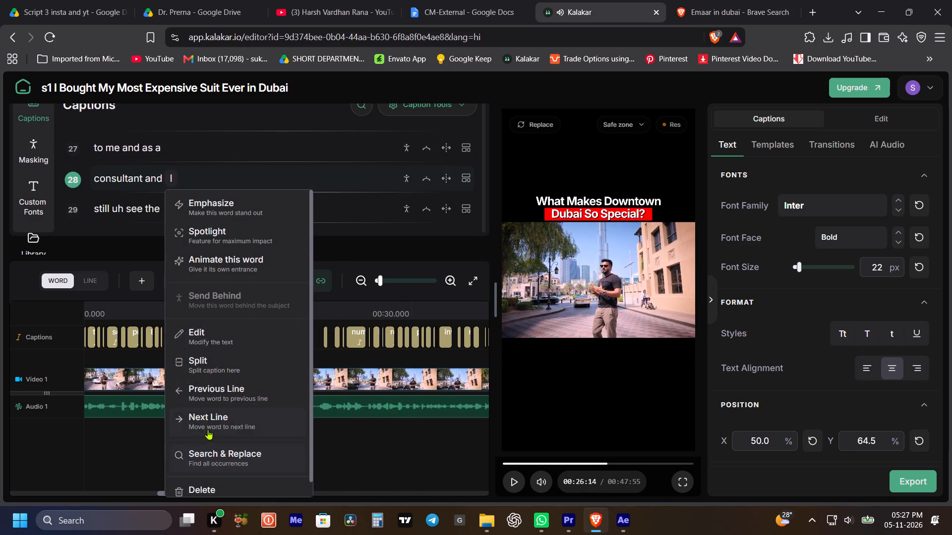
left_click(208, 426)
Delete the filler "uh" from the caption "I still uh see the".
key("space")
key("space")
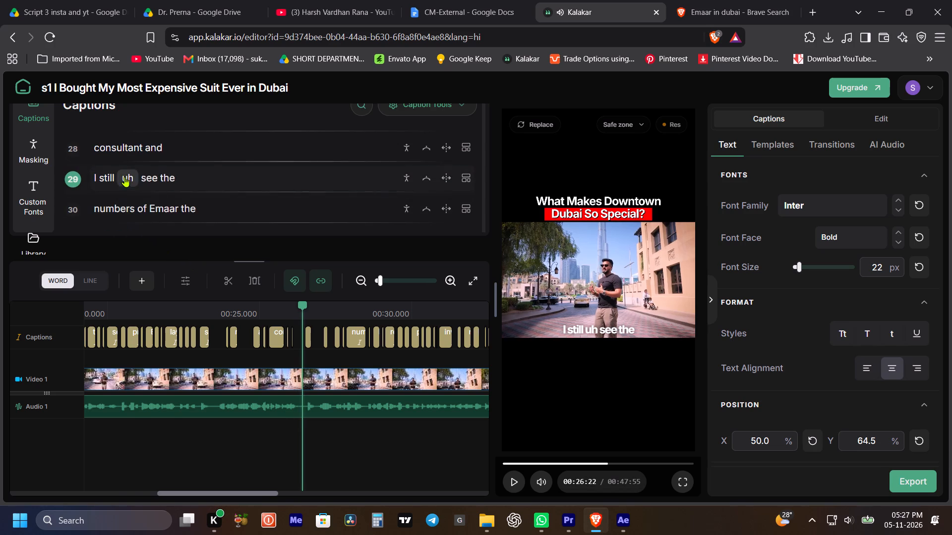
left_click(124, 177)
left_click(165, 485)
Play on and move "numbers" from "numbers of Emaar the" up to the preceding caption, "I still see the".
key("space")
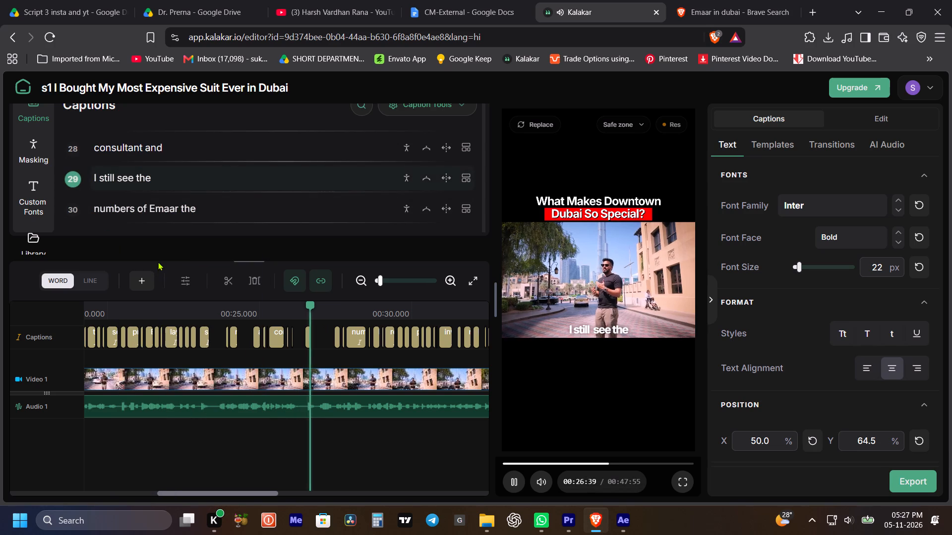
key("space")
left_click(126, 208)
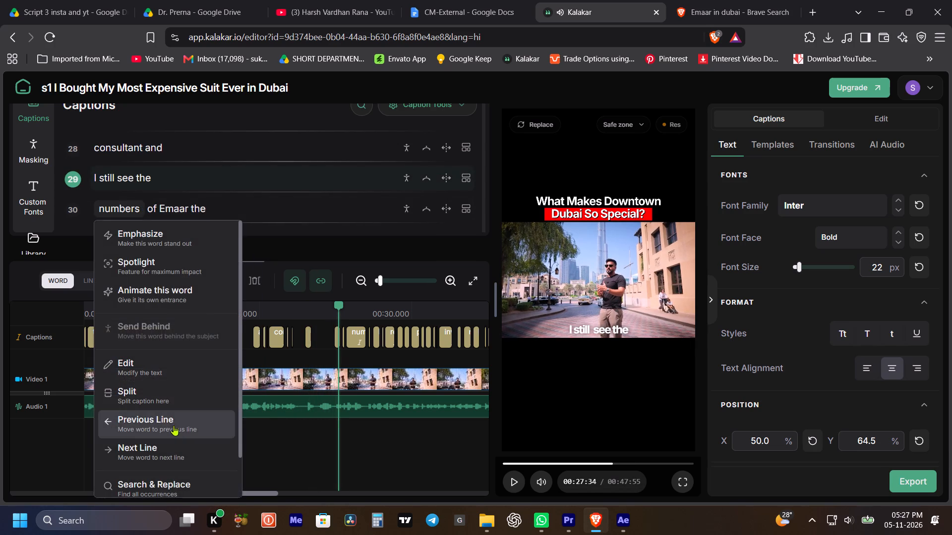
left_click(174, 423)
Play on and move the standalone caption "returns" up to the end of the preceding caption, "of Emaar the".
key("space")
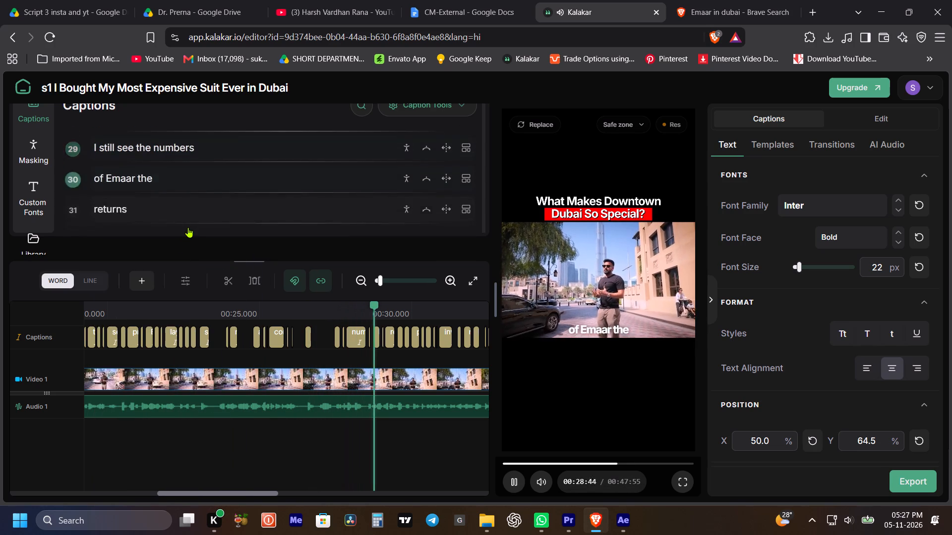
key("space")
left_click(107, 145)
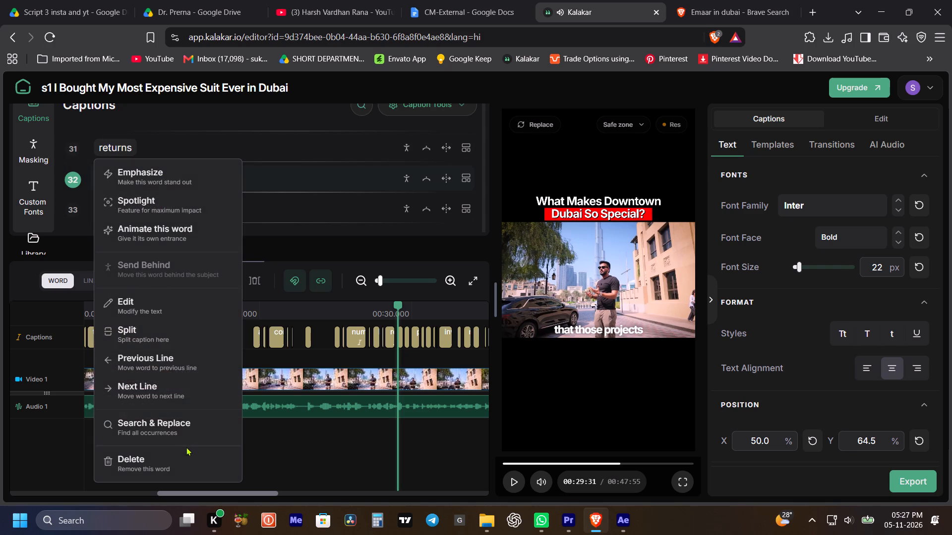
left_click(171, 356)
Play on and move the standalone caption "communities" up to the end of the preceding caption, "the kind of".
key("space")
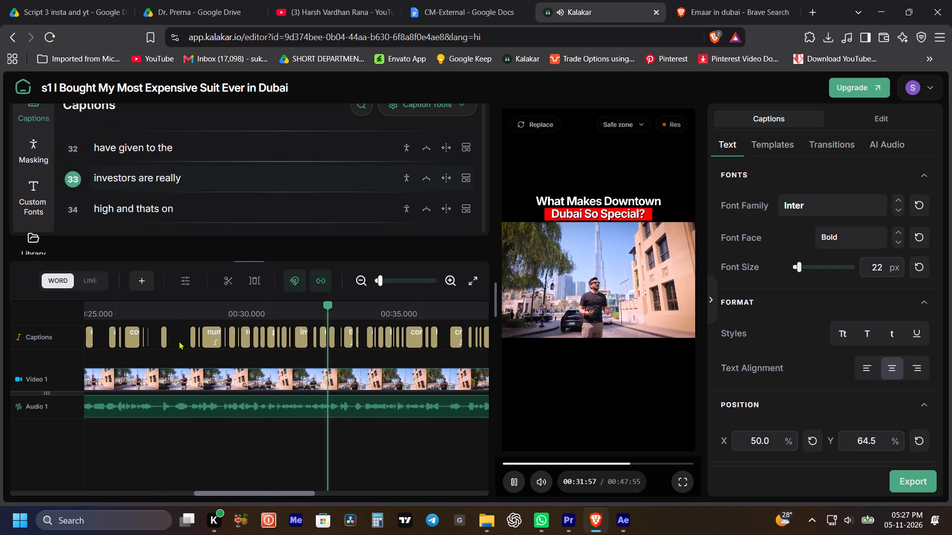
key("space")
key("space")
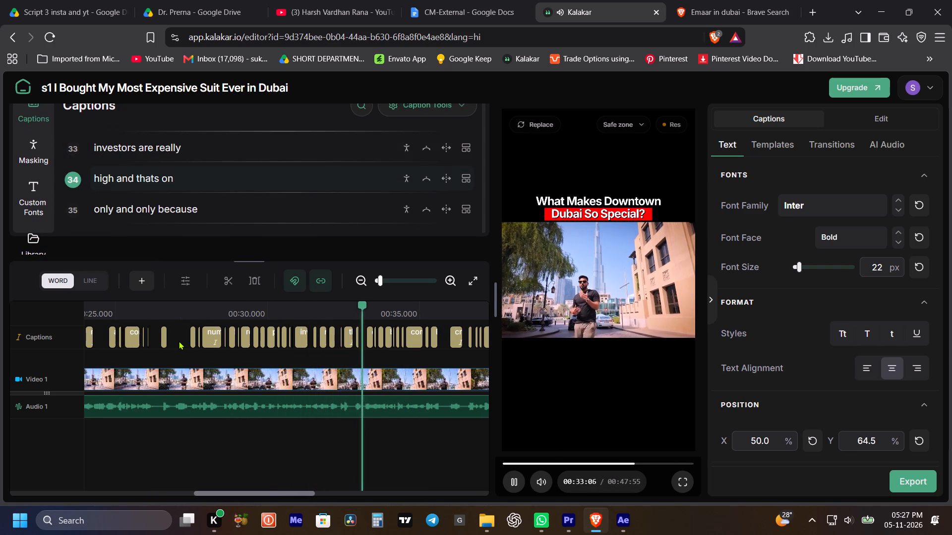
key("space")
scroll(177, 212, "up", 1)
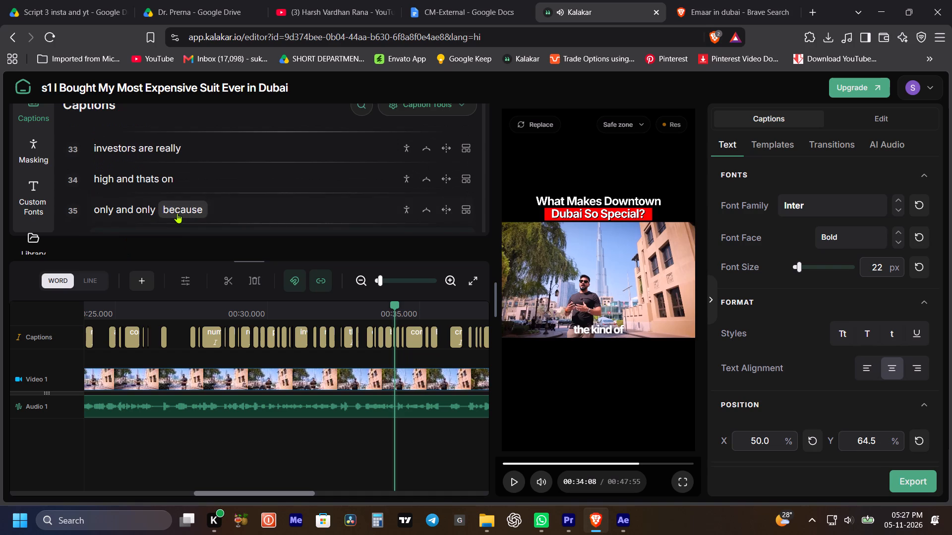
key("space")
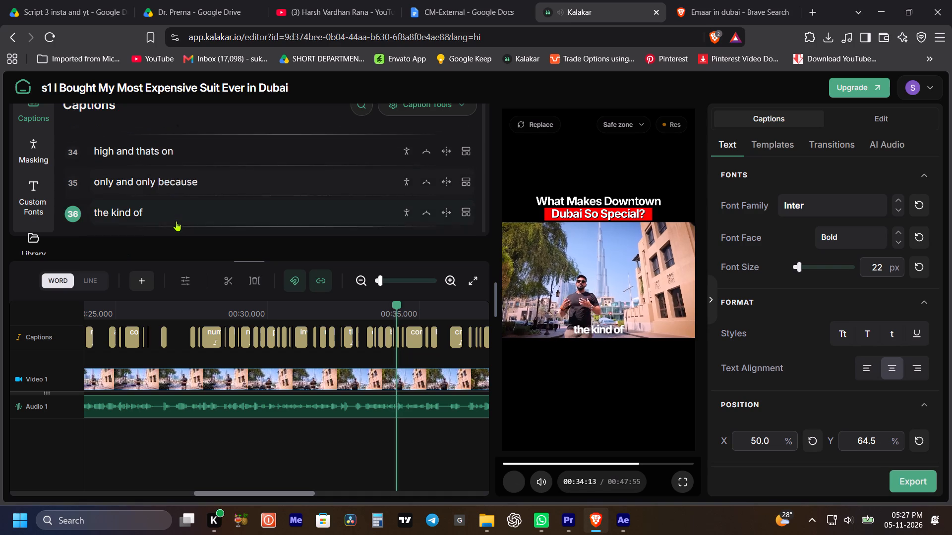
key("space")
left_click(152, 172)
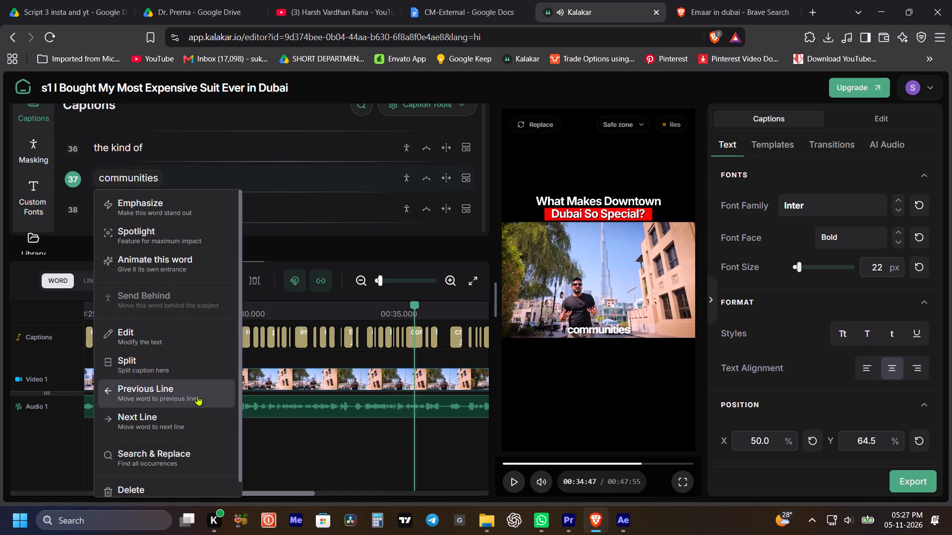
left_click(197, 395)
Play through the remaining captions, from "that Emaar creates" to "on another level", and check their wording and line breaks.
key("space")
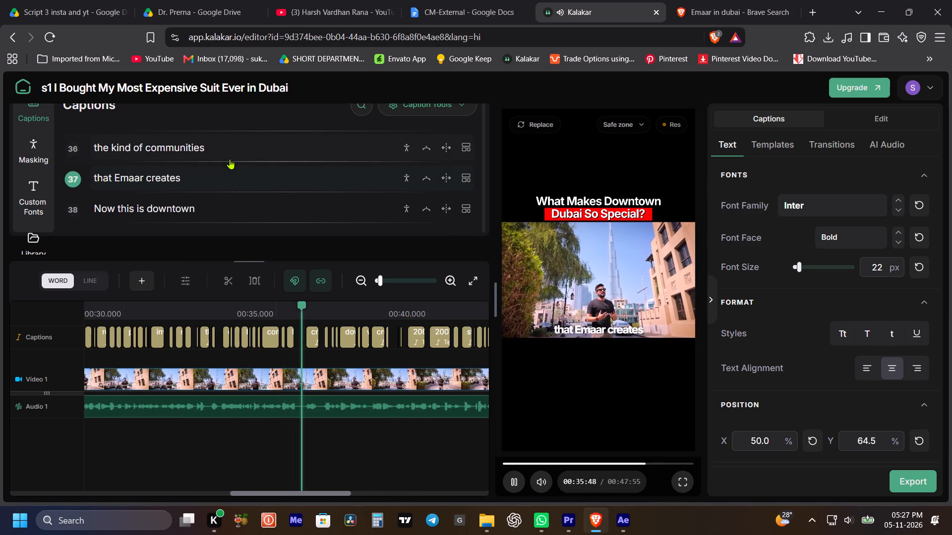
key("space")
key("space")
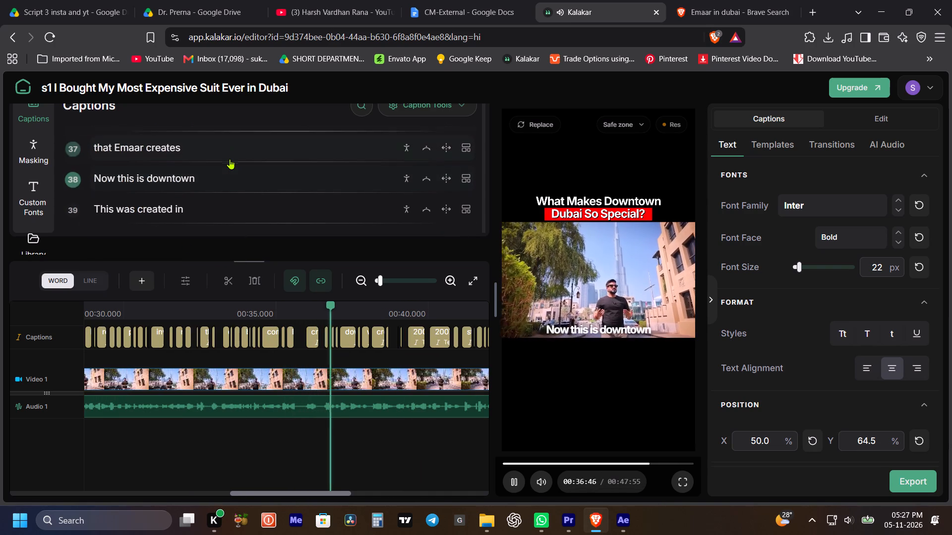
key("space")
key("space")
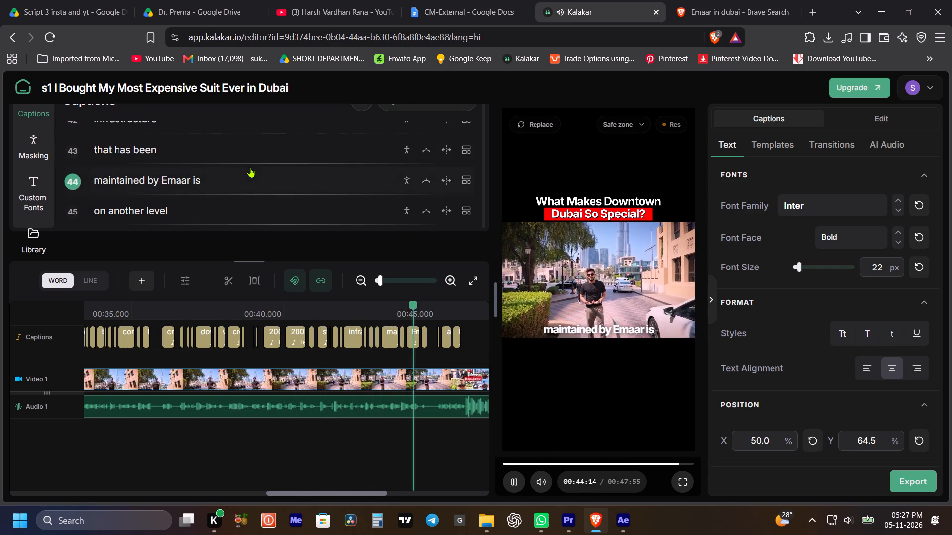
key("space")
key("space")
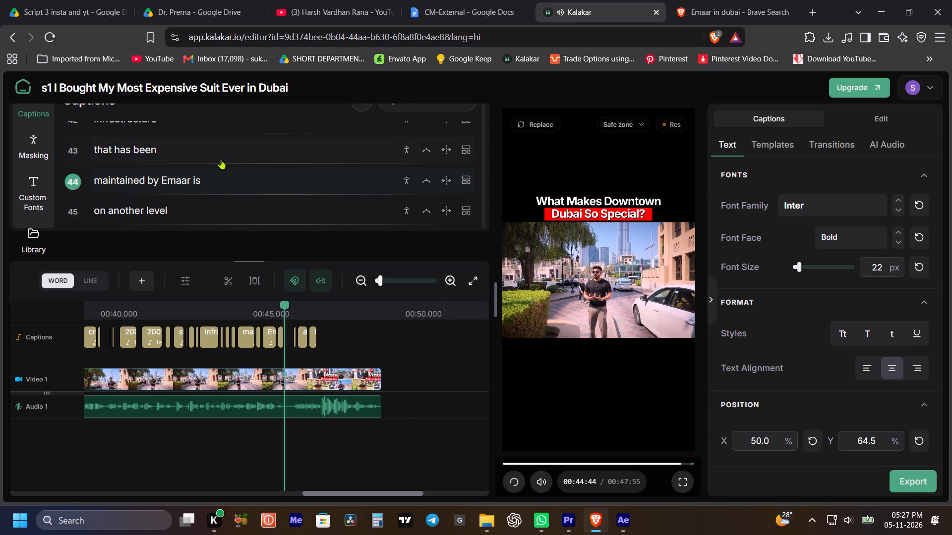
key("space")
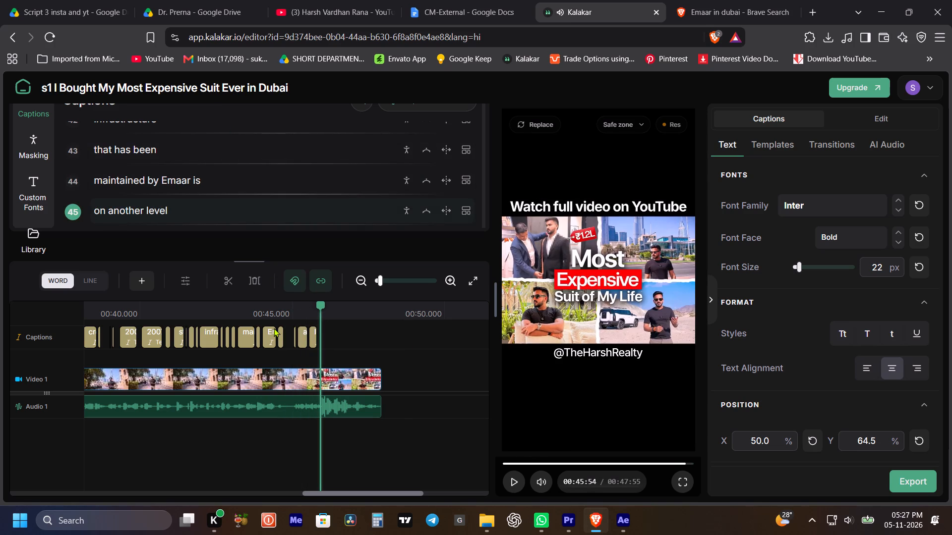
Trim the end of the last caption word, "level", so it finishes before the "Watch full video on YouTube" end screen.
left_click_drag(381, 283, 403, 290)
left_click_drag(300, 330, 292, 331)
left_click_drag(292, 331, 280, 331)
left_click(290, 316)
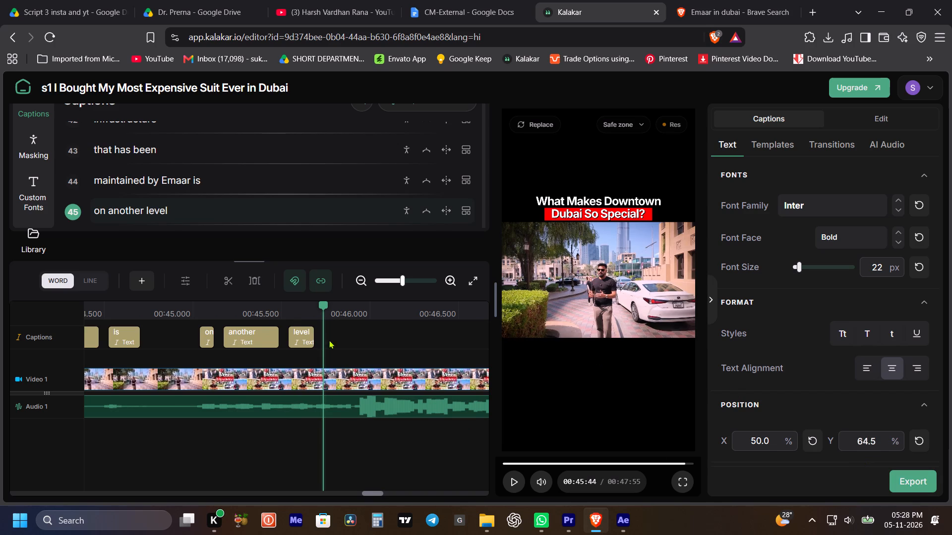
Preview the caption "on another level" and lower the captions below the footage by setting their Y position to 68.7%.
left_click(258, 309)
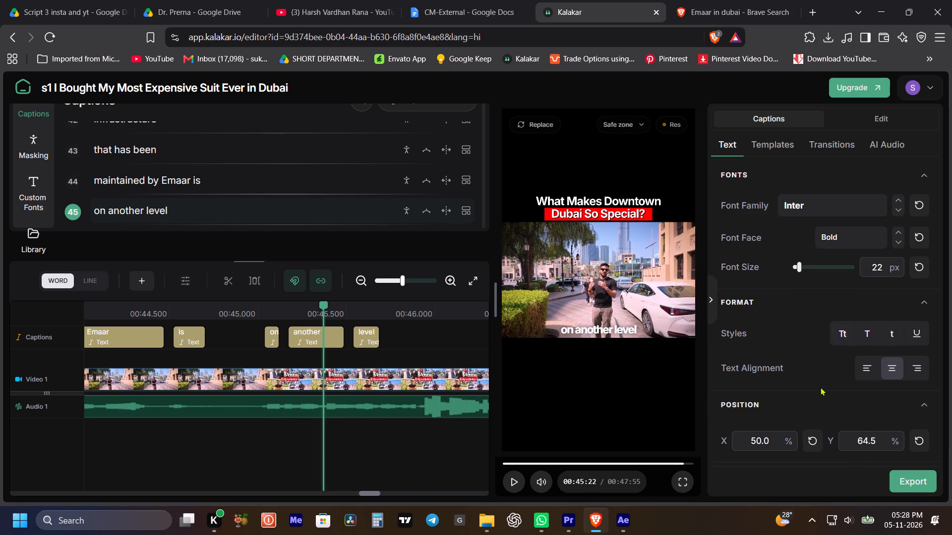
left_click_drag(868, 437, 892, 437)
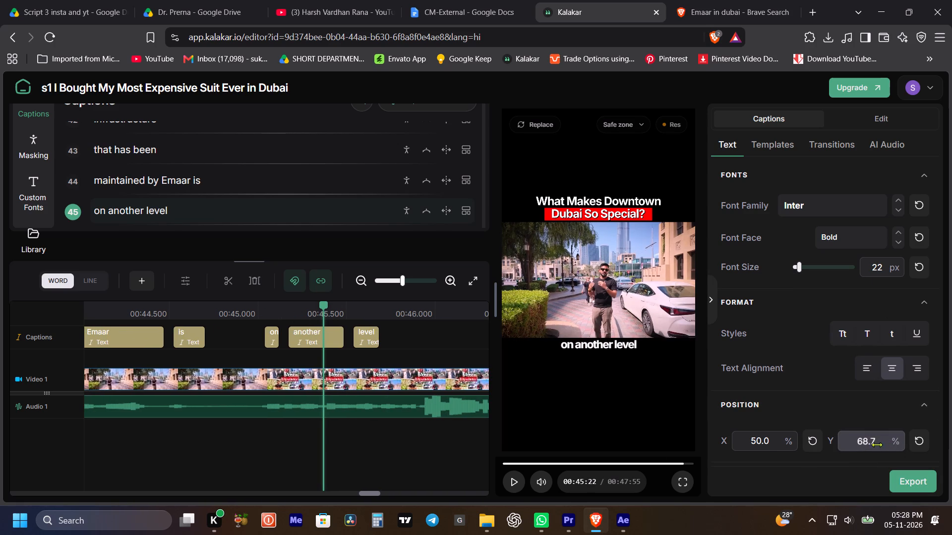
Export the captions as a Green / Blue Screen video and start the render.
scroll(780, 340, "down", 5)
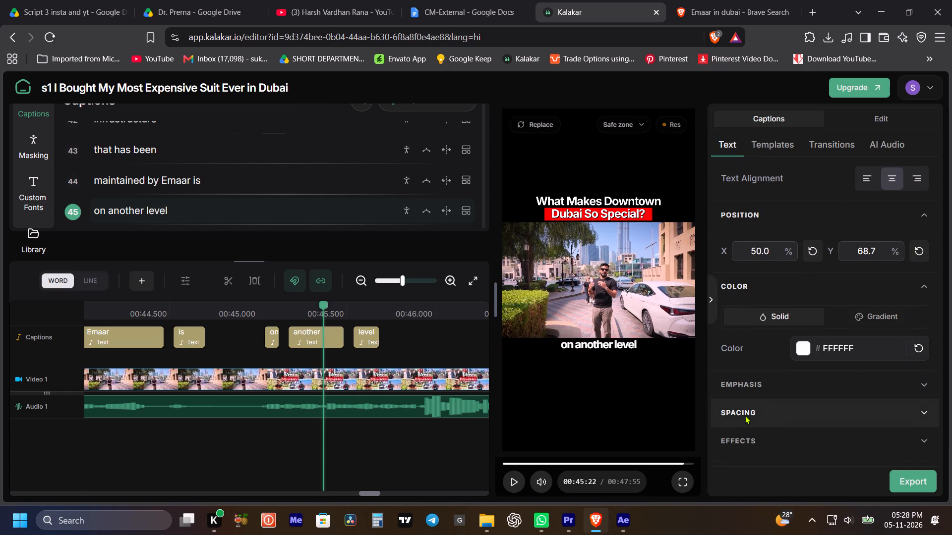
left_click(908, 479)
left_click(770, 174)
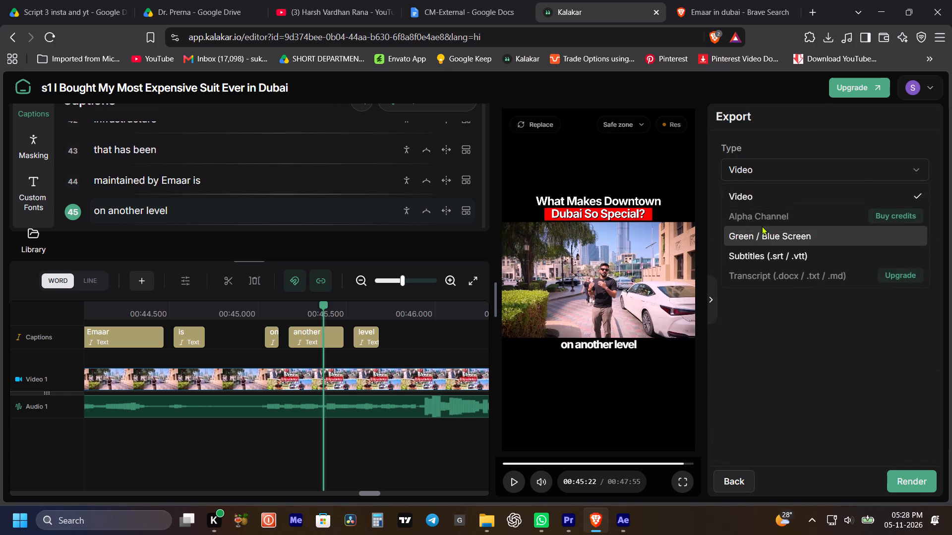
left_click(765, 232)
left_click(918, 490)
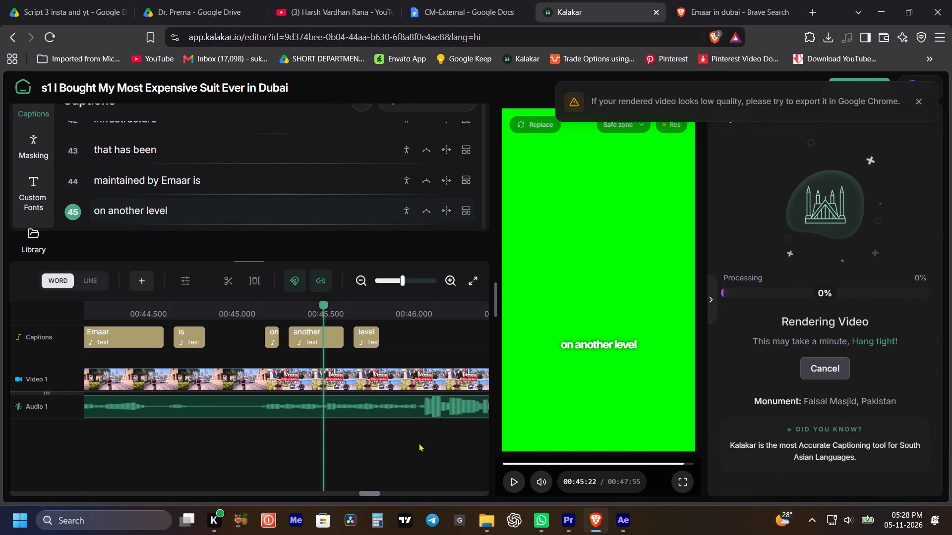
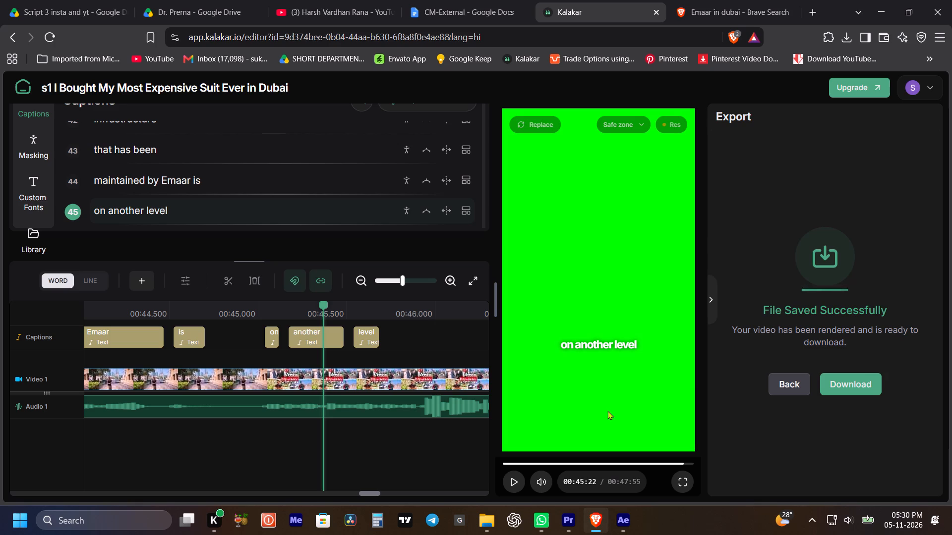
Download the rendered green-screen caption video and save it in the "video Assits" folder under Office works on the Samsung T7 shield drive.
left_click(894, 379)
left_click(864, 379)
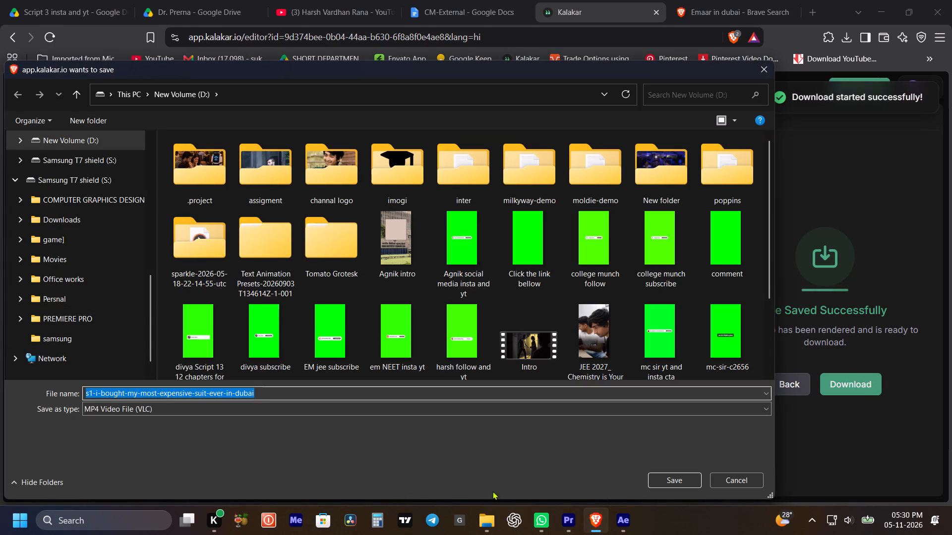
key("ctrl+c")
key("ctrl+c")
key("ctrl+c")
left_click(84, 282)
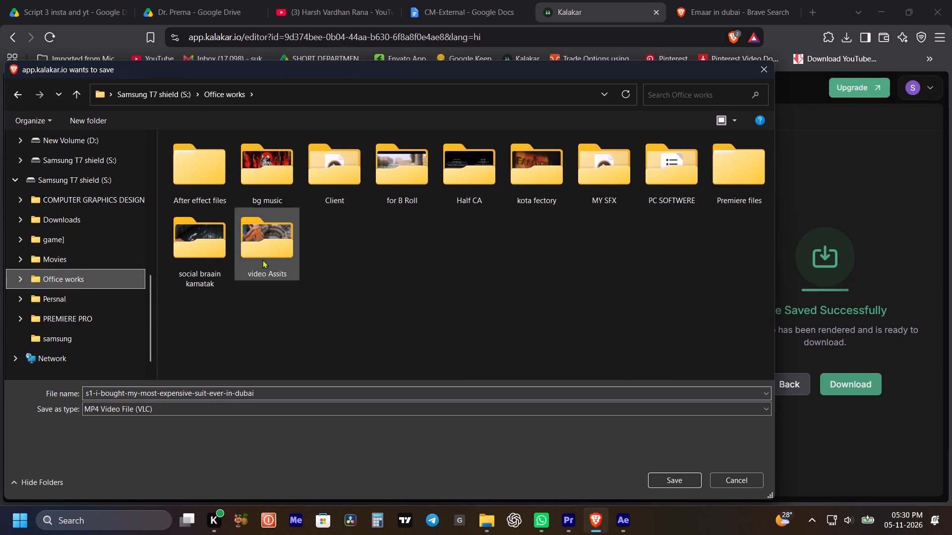
double_click(262, 260)
left_click(271, 398)
key("ctrl+c")
key("ctrl+c")
left_click_drag(706, 478, 700, 480)
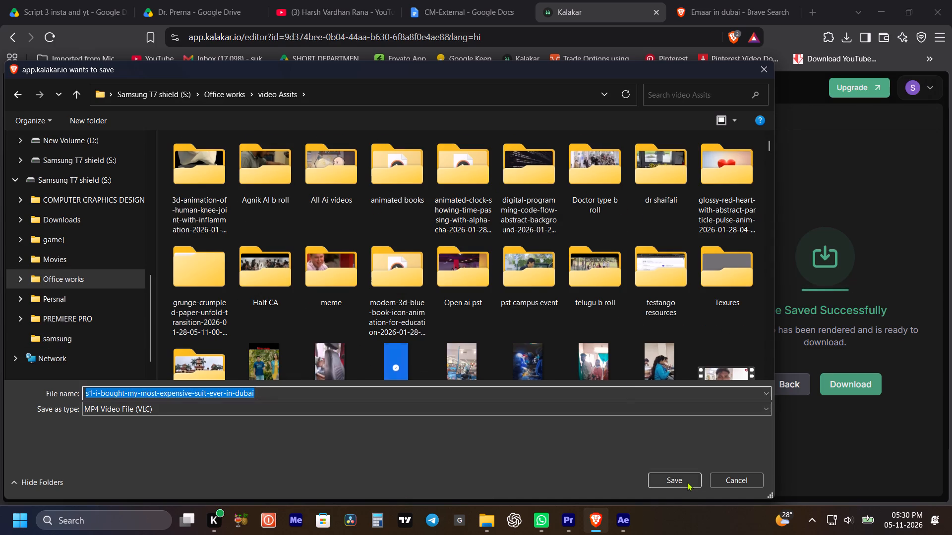
left_click(687, 482)
Switch to After Effects and import the downloaded file s1-i-bought-my-most-expensive-suit-ever-in-dubai.mp4 into the project.
left_click_drag(700, 70, 622, 520)
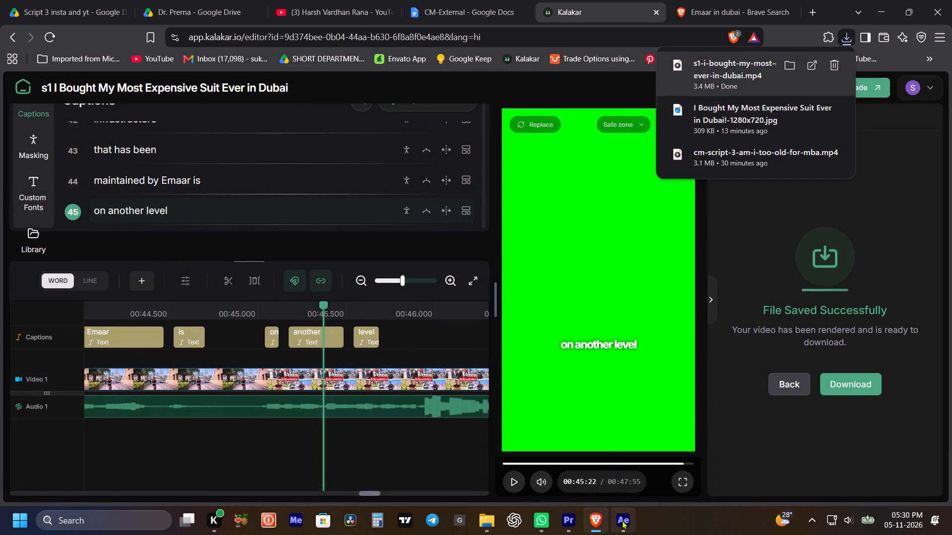
left_click_drag(622, 520, 82, 229)
scroll(120, 56, "up", 3)
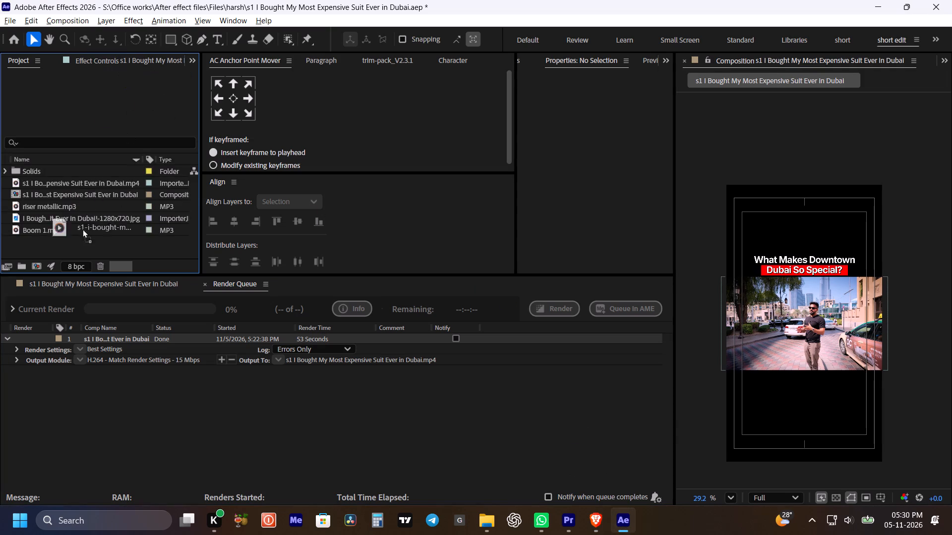
left_click_drag(82, 229, 75, 245)
Place the caption video as the top layer of the suit composition, starting at 0:00:00:00.
left_click(133, 283)
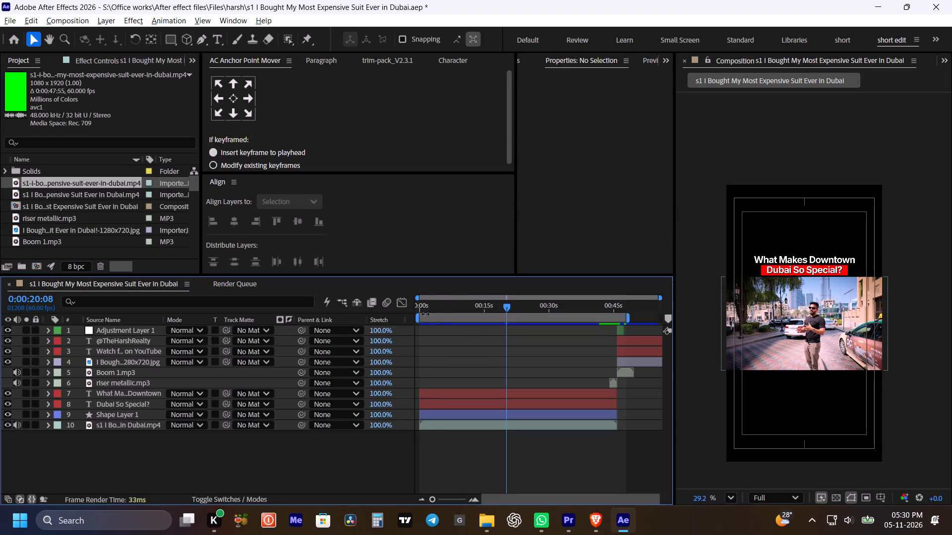
left_click_drag(442, 304, 375, 305)
left_click_drag(52, 182, 424, 333)
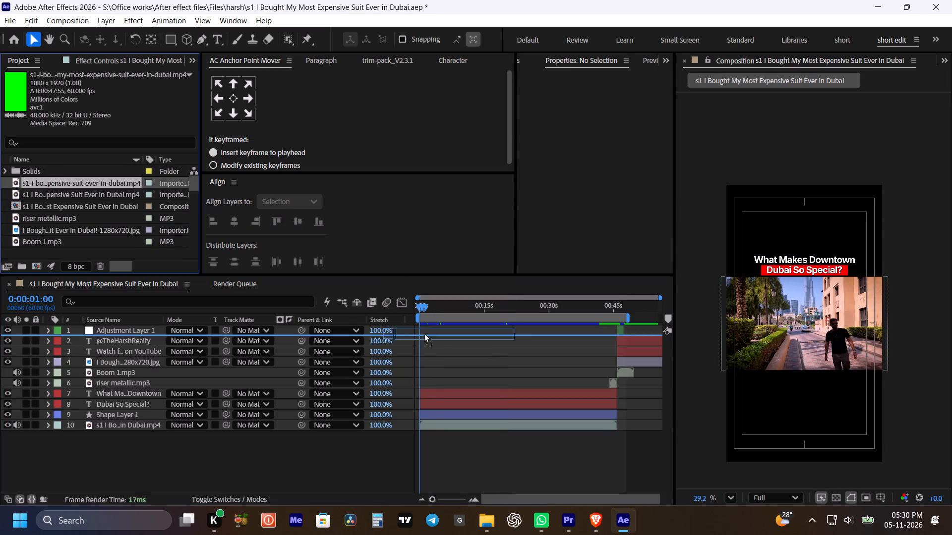
left_click_drag(424, 333, 429, 326)
left_click_drag(435, 305, 411, 307, "shift")
left_click(441, 330)
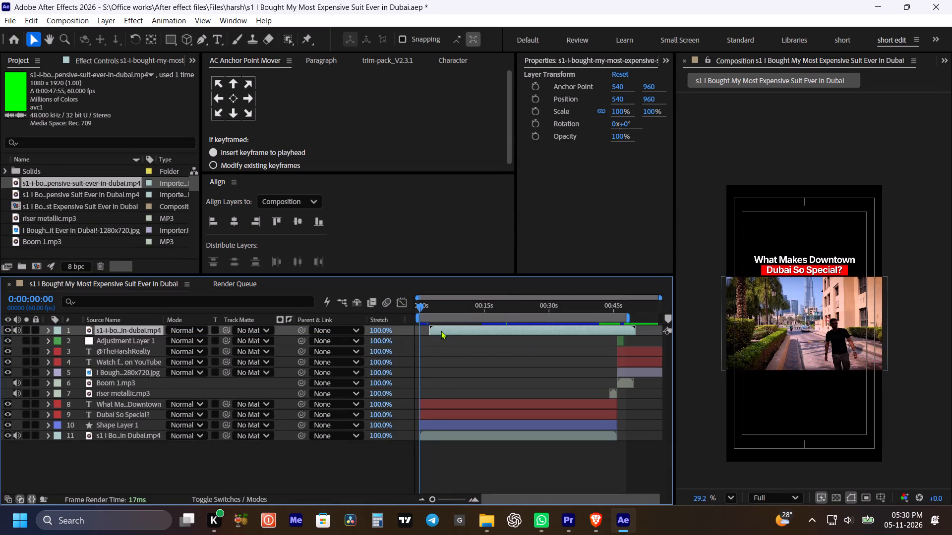
key("bracketleft")
Apply Keylight (1.2) to the caption layer and sample the green background as its Screen Colour.
left_click(441, 330)
key("ctrl+space")
type("key")
left_click(443, 348)
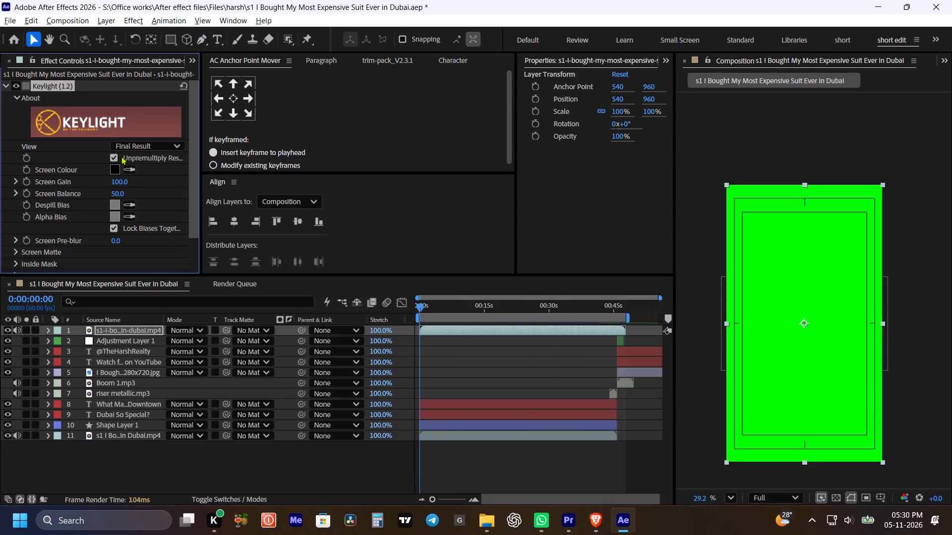
left_click(127, 170)
left_click(806, 291)
key("v")
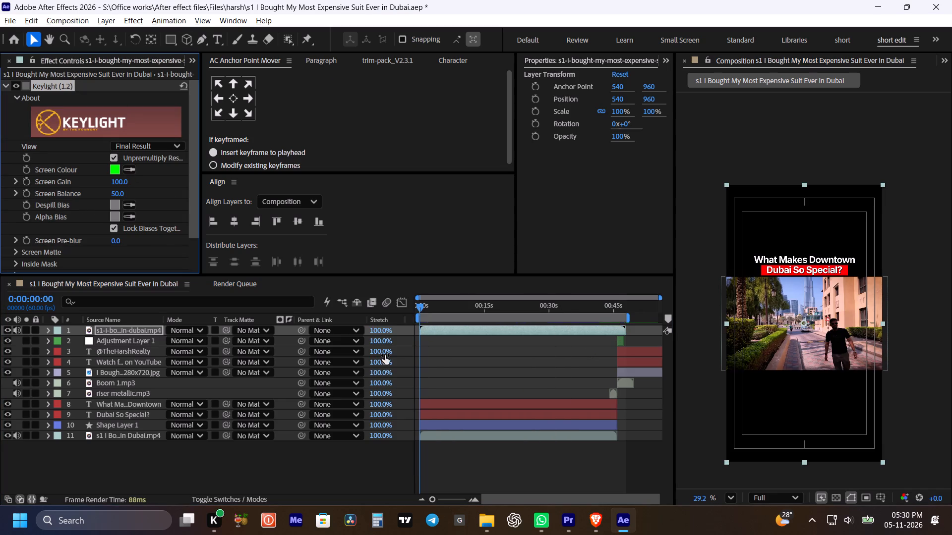
Mute the caption layer's audio and preview the keyed captions from the beginning of the composition.
left_click(17, 329)
key("space")
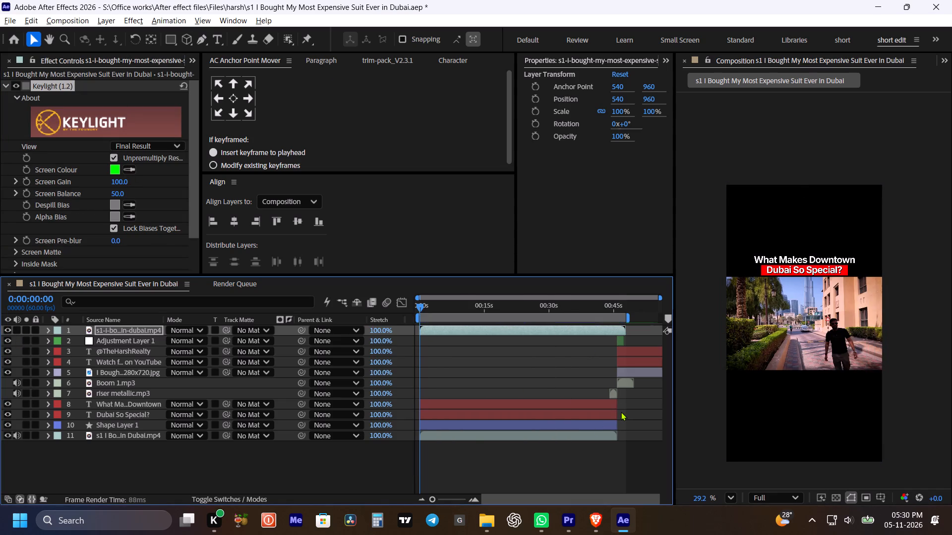
key("space")
Trim the end of the caption layer slightly, save the project and play back the opening caption.
left_click(625, 329)
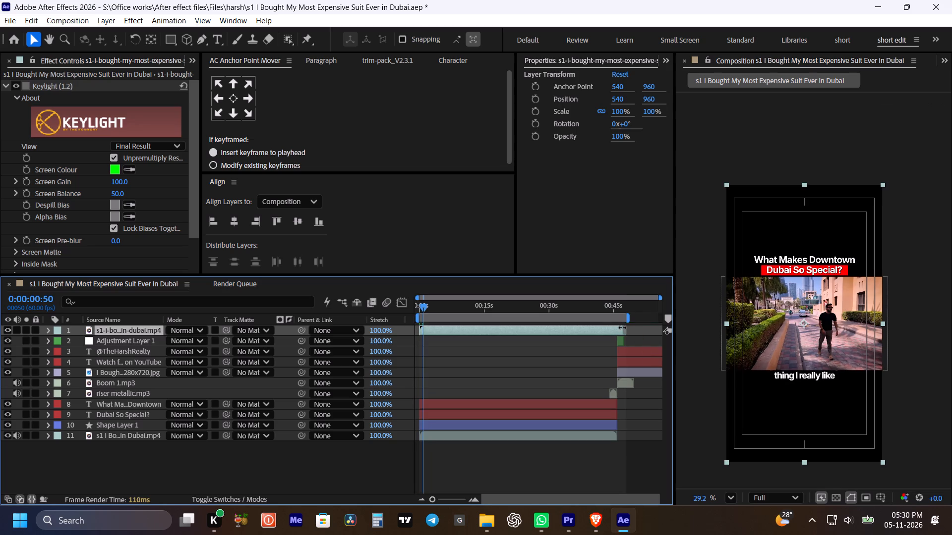
key("ctrl+s")
key("space")
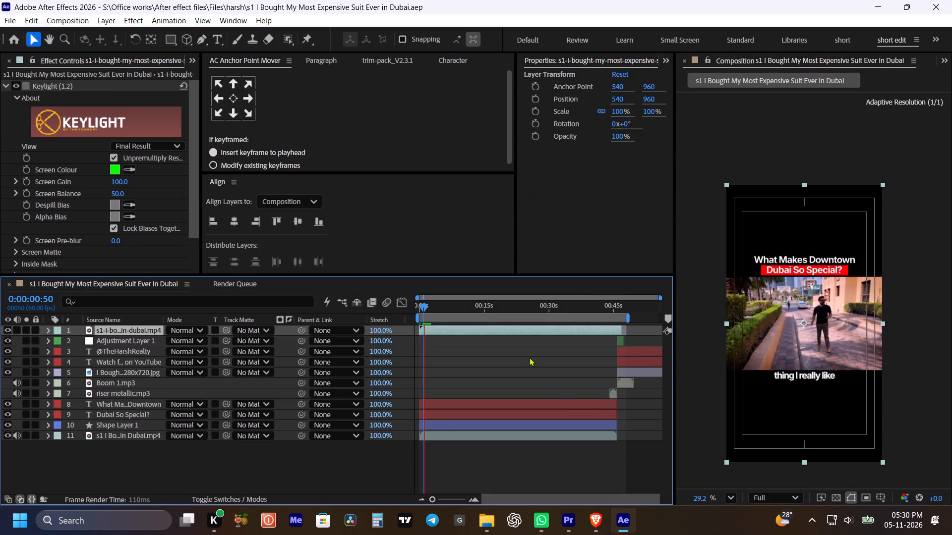
key("space")
Apply a Drop Shadow to the caption layer with 100% opacity, save the project and preview it from the start.
key("ctrl+space")
type("dr")
key("o")
key("p")
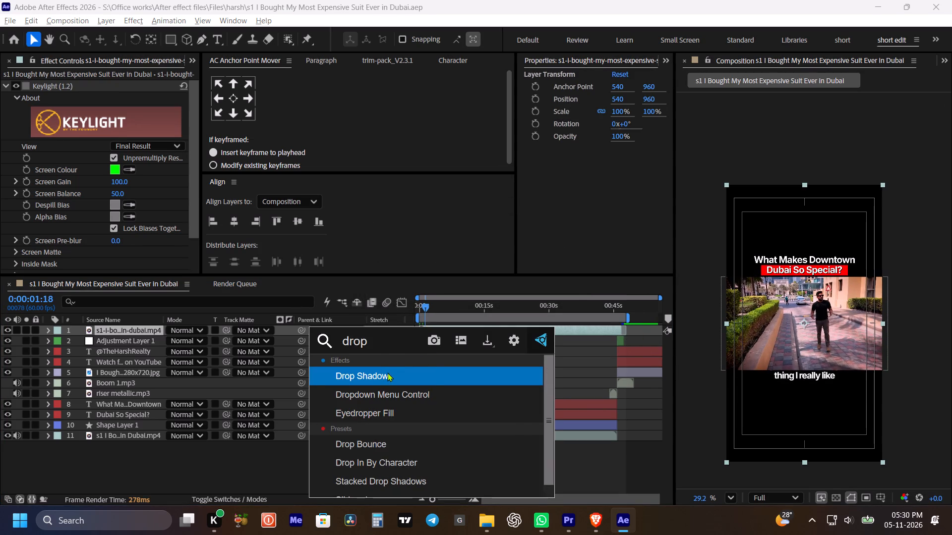
left_click(387, 373)
scroll(99, 203, "down", 5)
left_click_drag(115, 193, 127, 194)
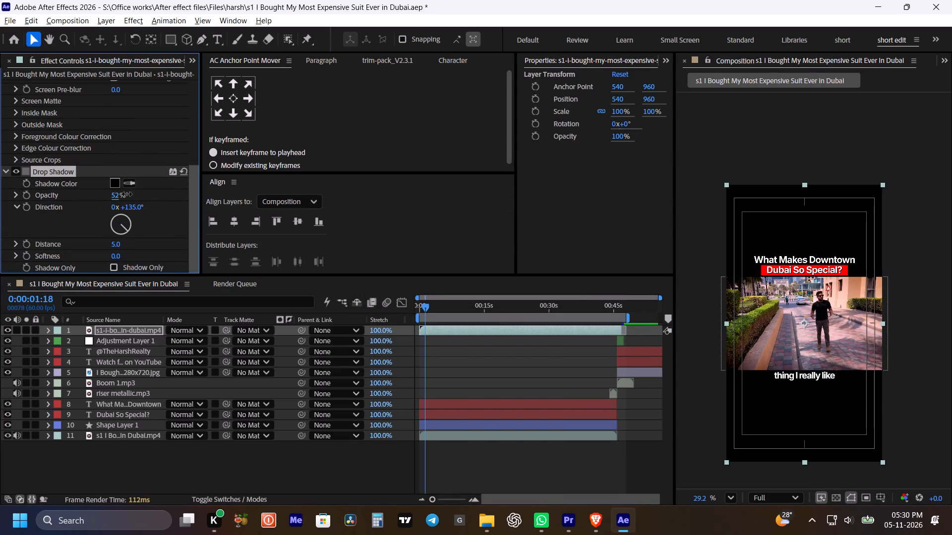
left_click_drag(127, 194, 183, 194)
key("ctrl+s")
left_click_drag(117, 194, 167, 194)
key("ctrl+s")
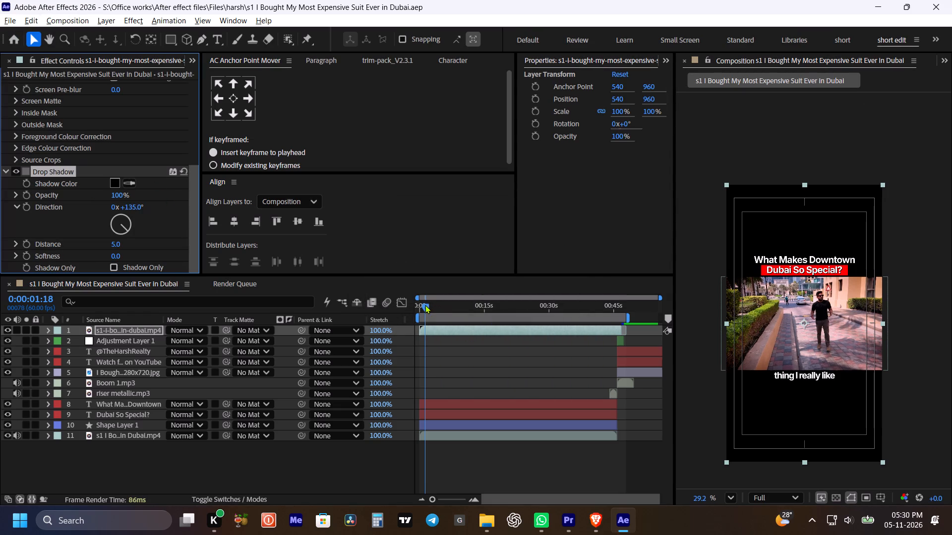
left_click_drag(425, 305, 395, 316)
key("space")
key("space")
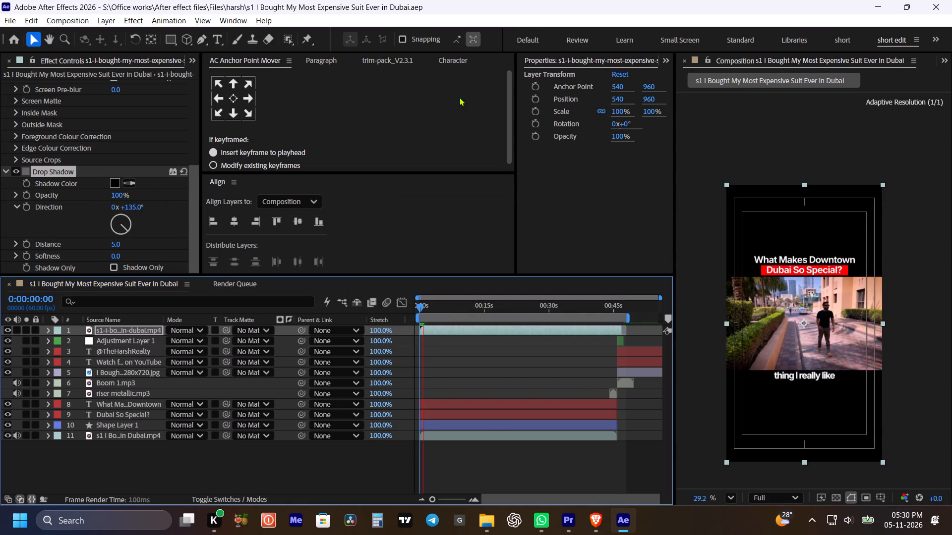
Add the composition to the render queue and set its output to overwrite "s1 I Bought My Most Expensive Suit Ever in Dubai.mp4" in the After edit folder.
left_click(11, 21)
left_click(33, 195)
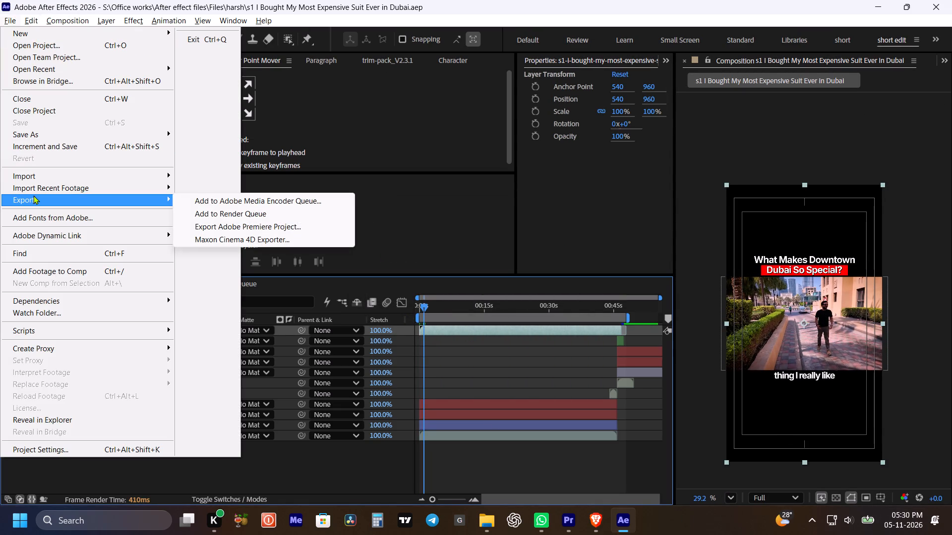
left_click_drag(222, 218, 223, 214)
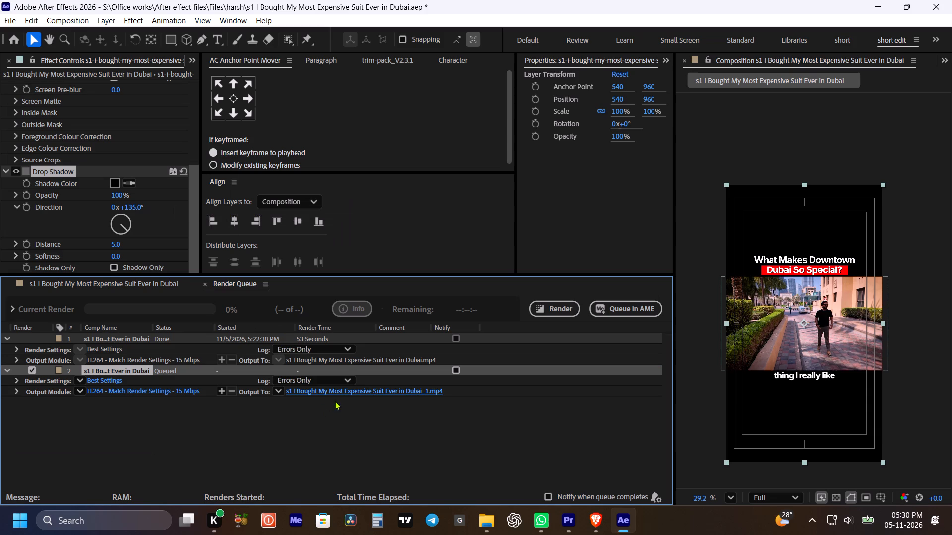
left_click(337, 390)
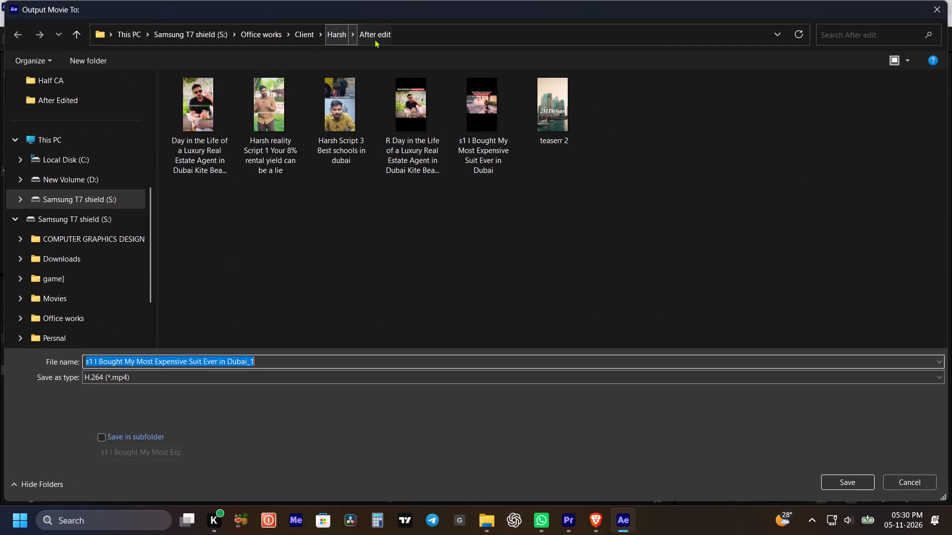
left_click_drag(482, 198, 490, 141)
left_click(490, 141)
left_click(837, 480)
left_click(545, 304)
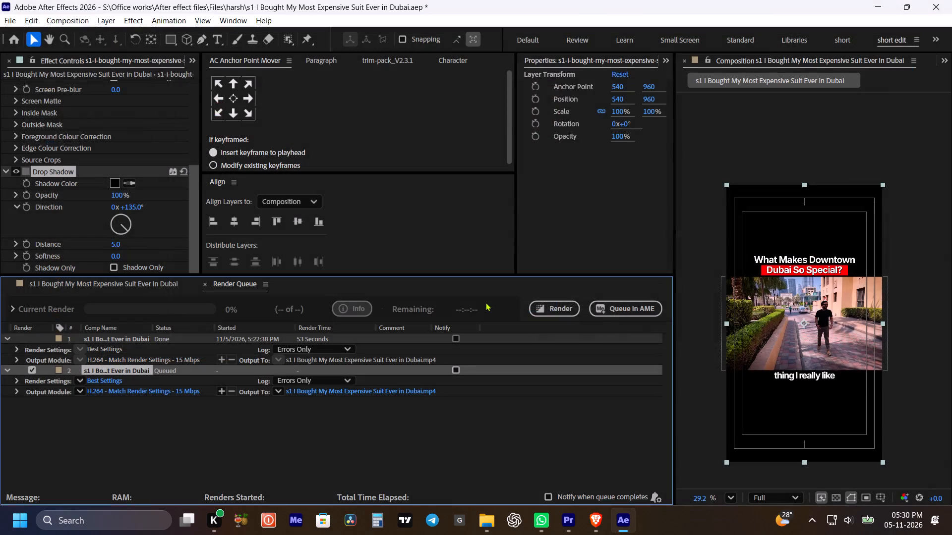
Start rendering the queued captioned composition, replacing the existing video file.
left_click(561, 312)
left_click(542, 304)
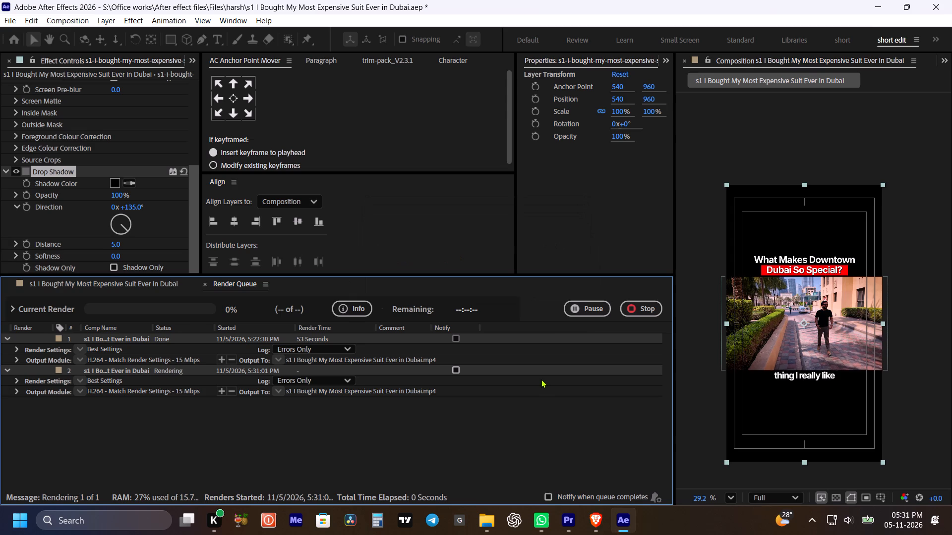